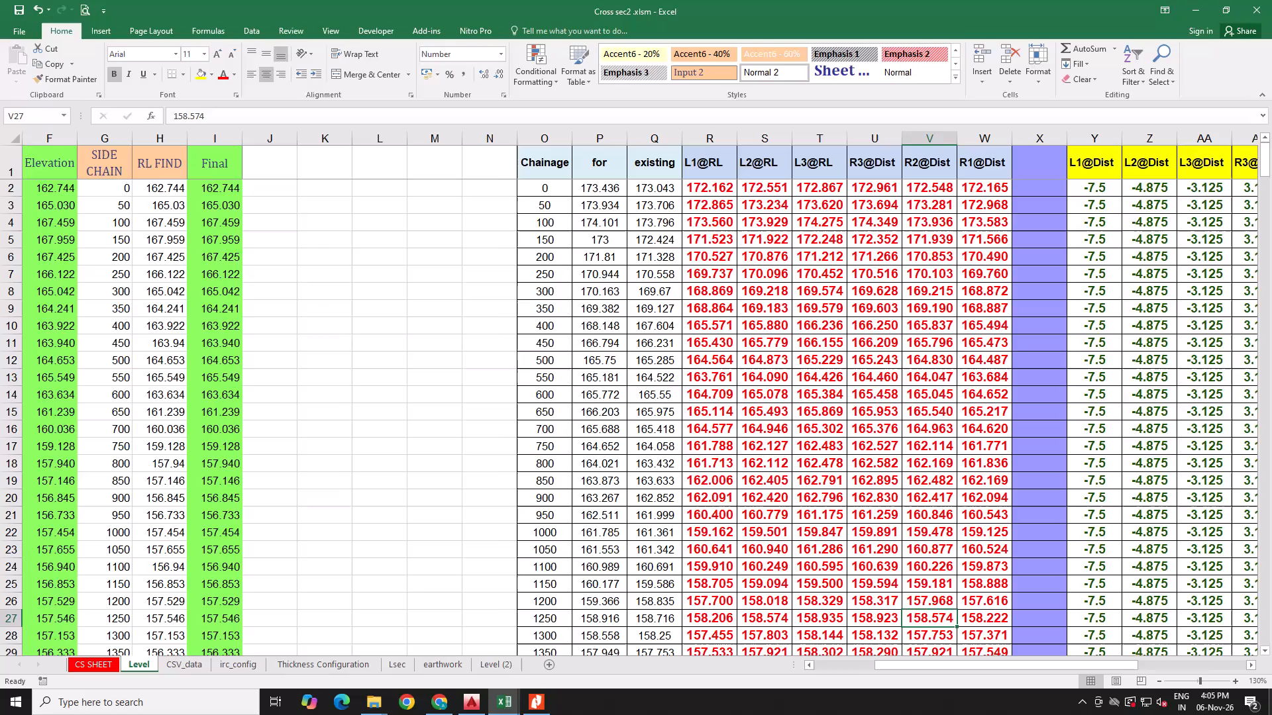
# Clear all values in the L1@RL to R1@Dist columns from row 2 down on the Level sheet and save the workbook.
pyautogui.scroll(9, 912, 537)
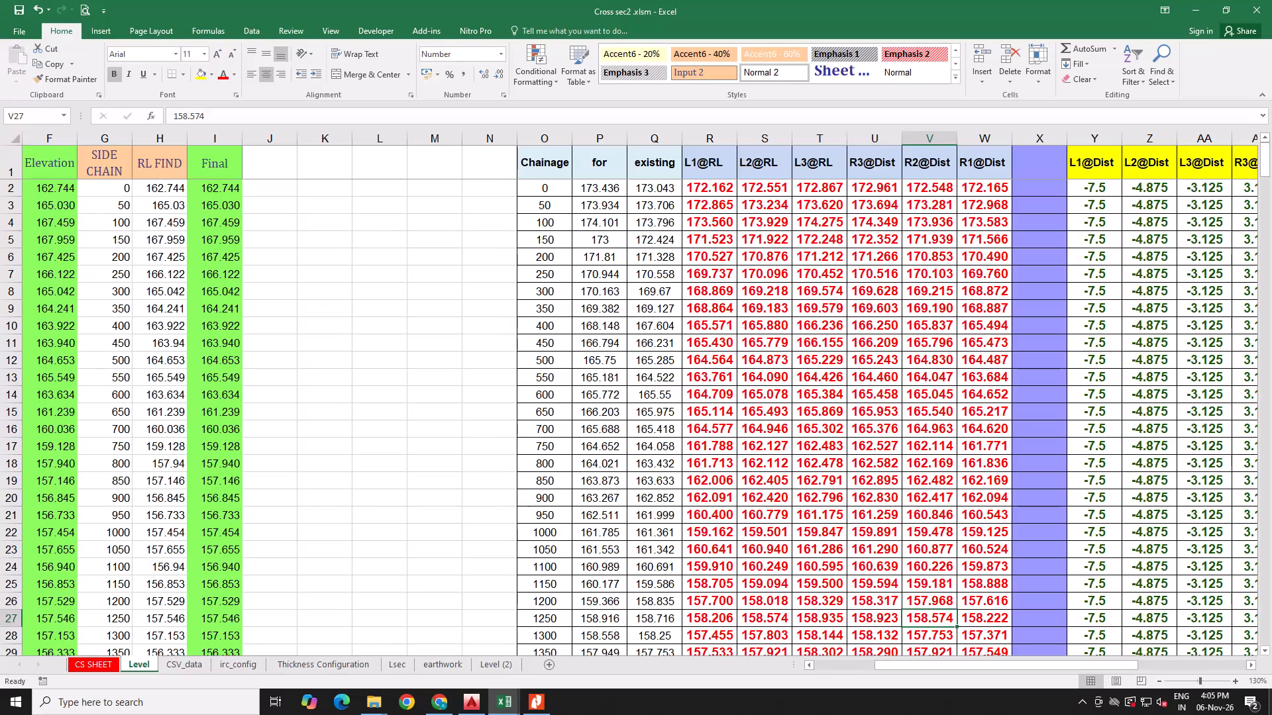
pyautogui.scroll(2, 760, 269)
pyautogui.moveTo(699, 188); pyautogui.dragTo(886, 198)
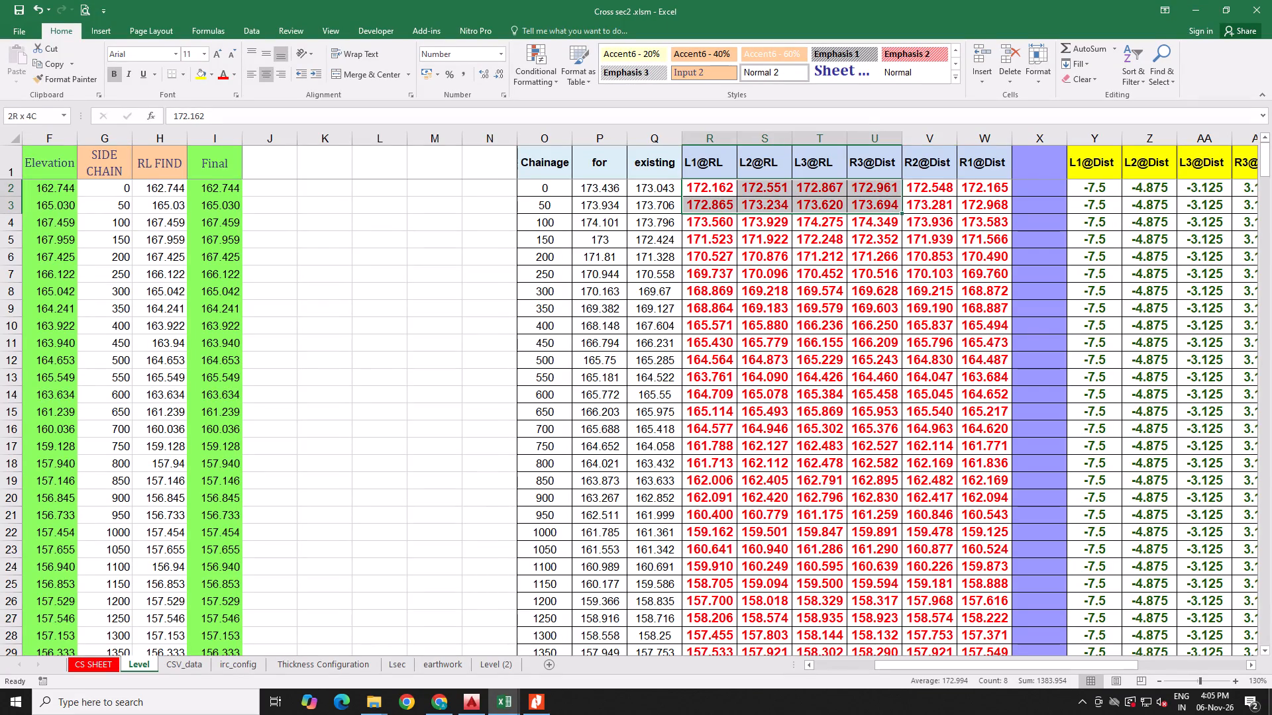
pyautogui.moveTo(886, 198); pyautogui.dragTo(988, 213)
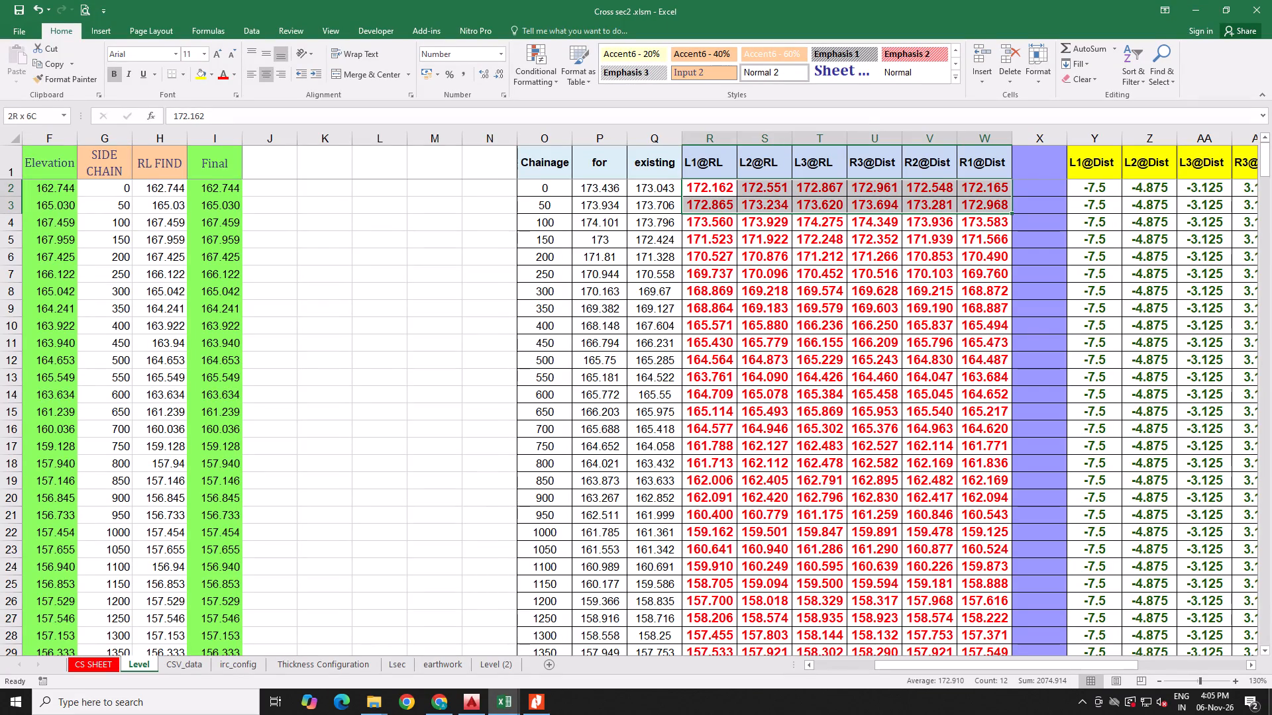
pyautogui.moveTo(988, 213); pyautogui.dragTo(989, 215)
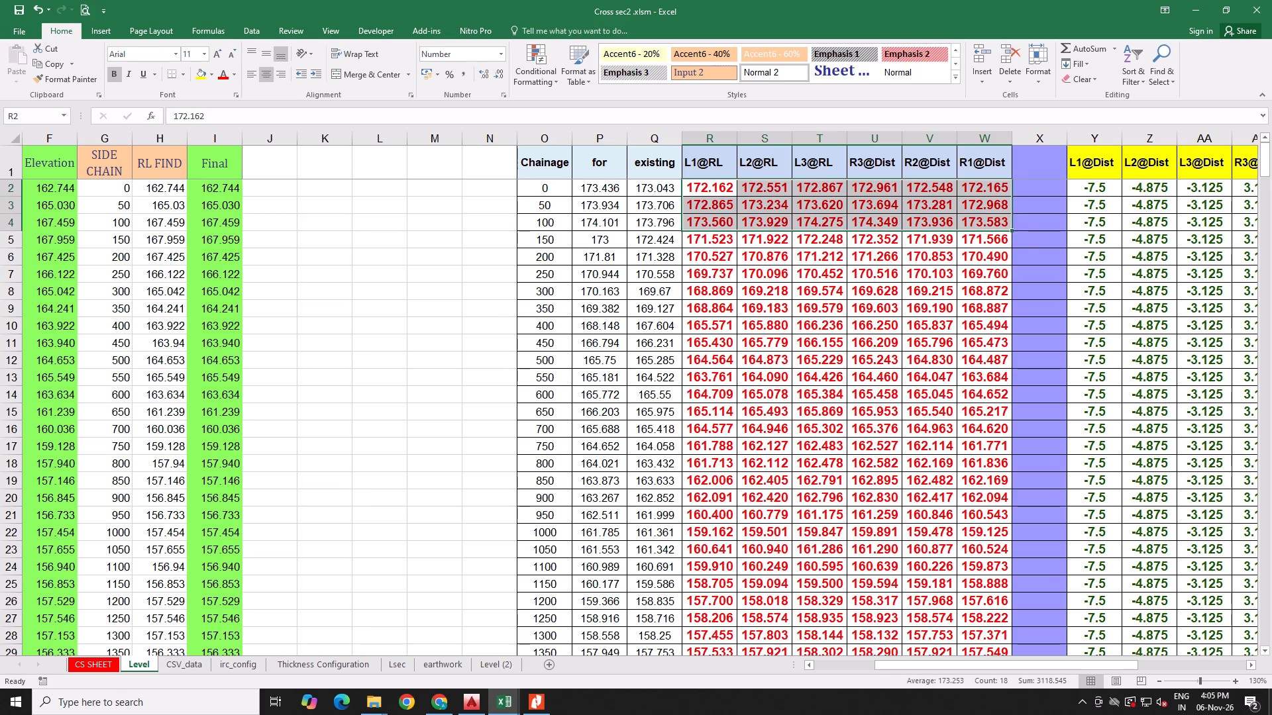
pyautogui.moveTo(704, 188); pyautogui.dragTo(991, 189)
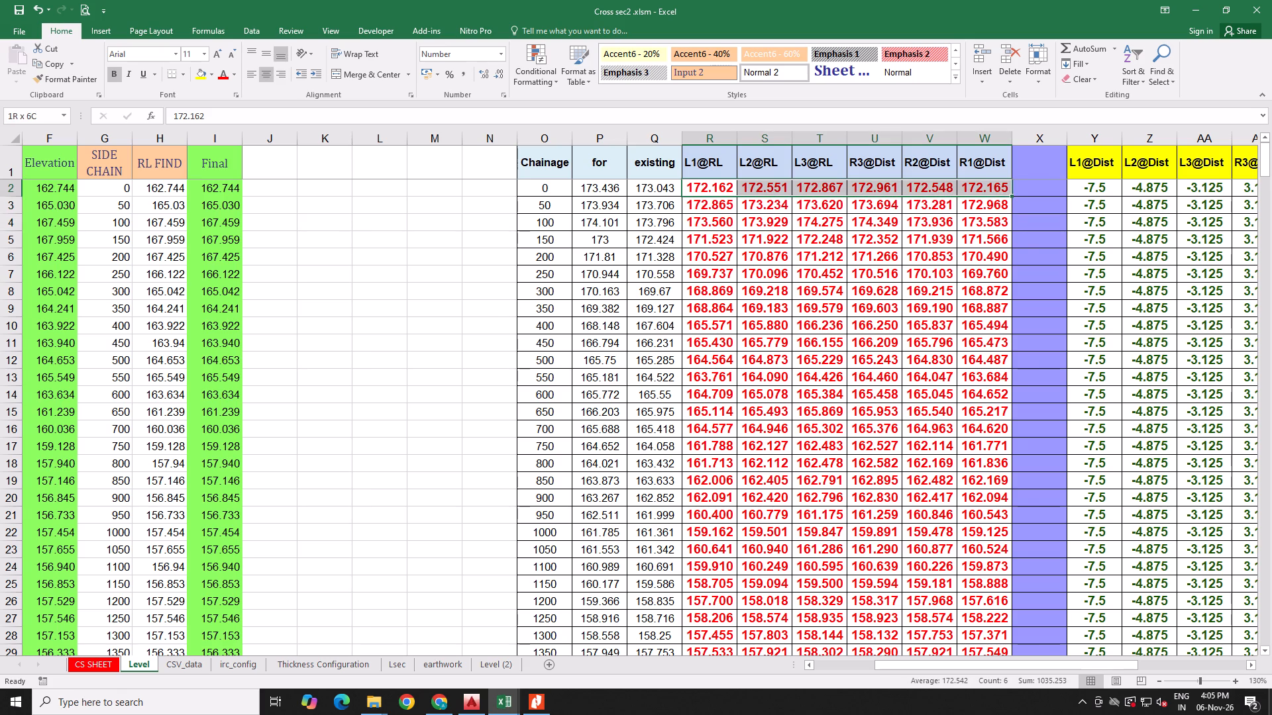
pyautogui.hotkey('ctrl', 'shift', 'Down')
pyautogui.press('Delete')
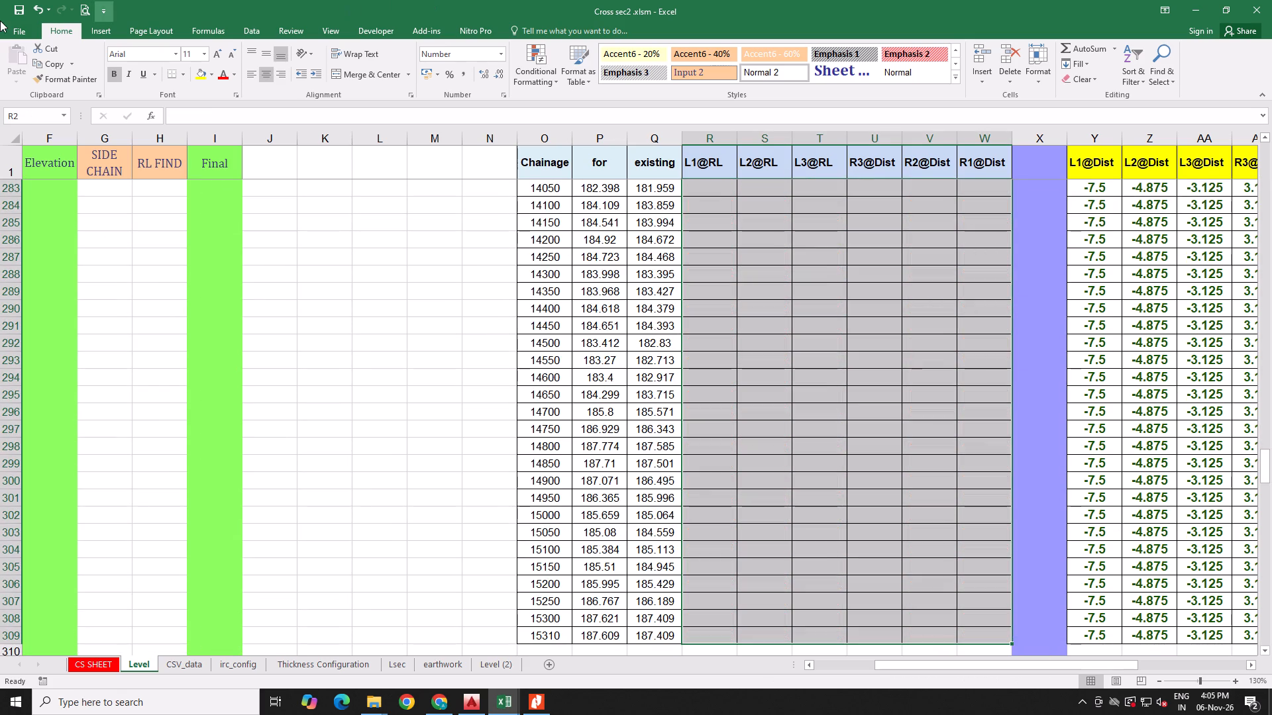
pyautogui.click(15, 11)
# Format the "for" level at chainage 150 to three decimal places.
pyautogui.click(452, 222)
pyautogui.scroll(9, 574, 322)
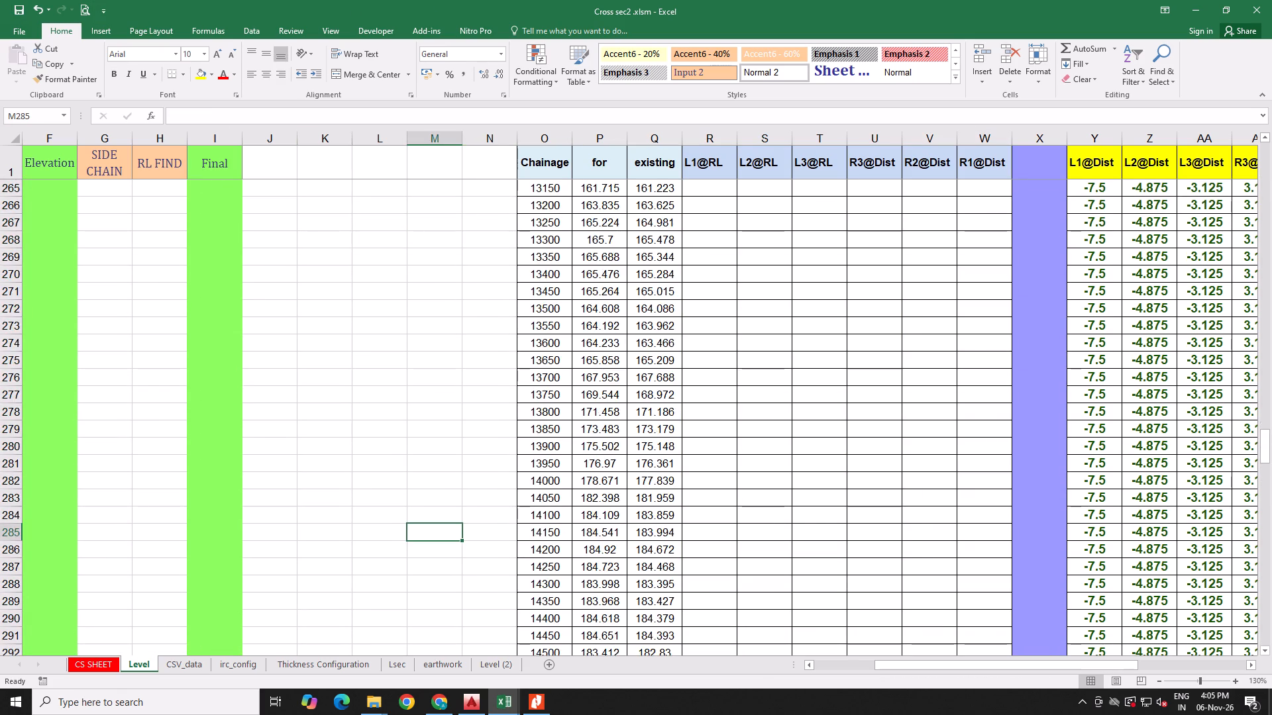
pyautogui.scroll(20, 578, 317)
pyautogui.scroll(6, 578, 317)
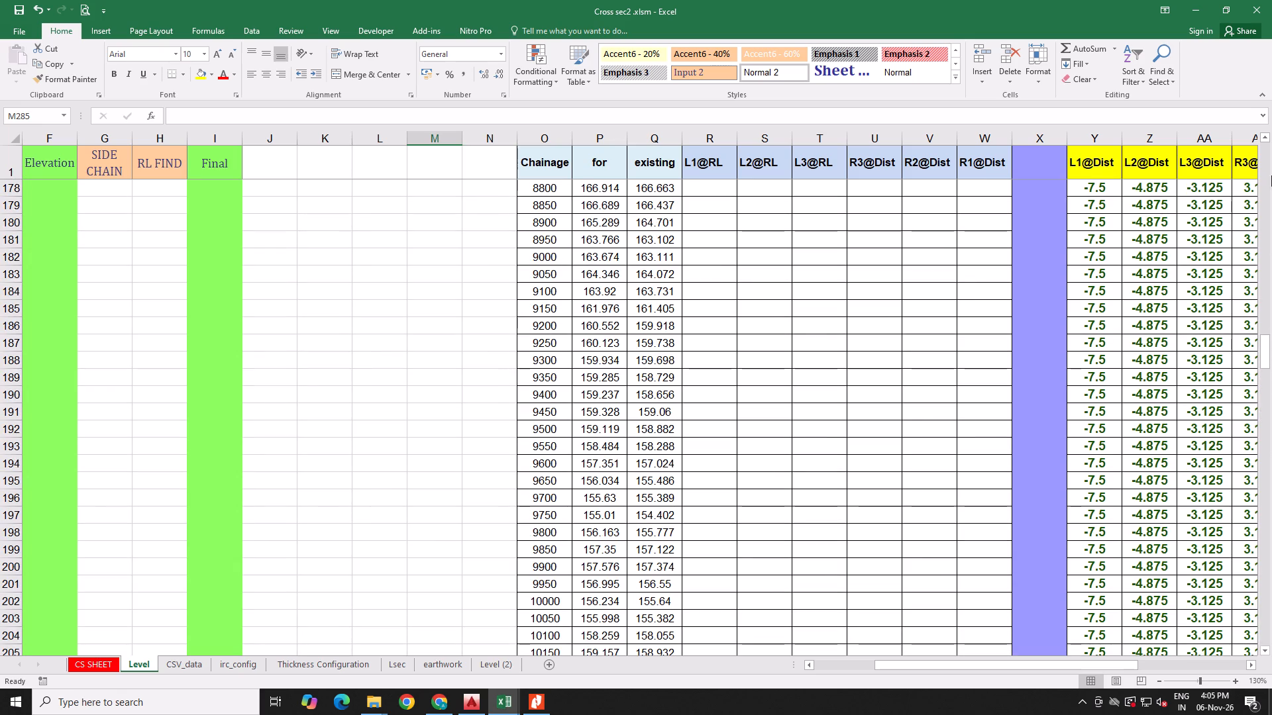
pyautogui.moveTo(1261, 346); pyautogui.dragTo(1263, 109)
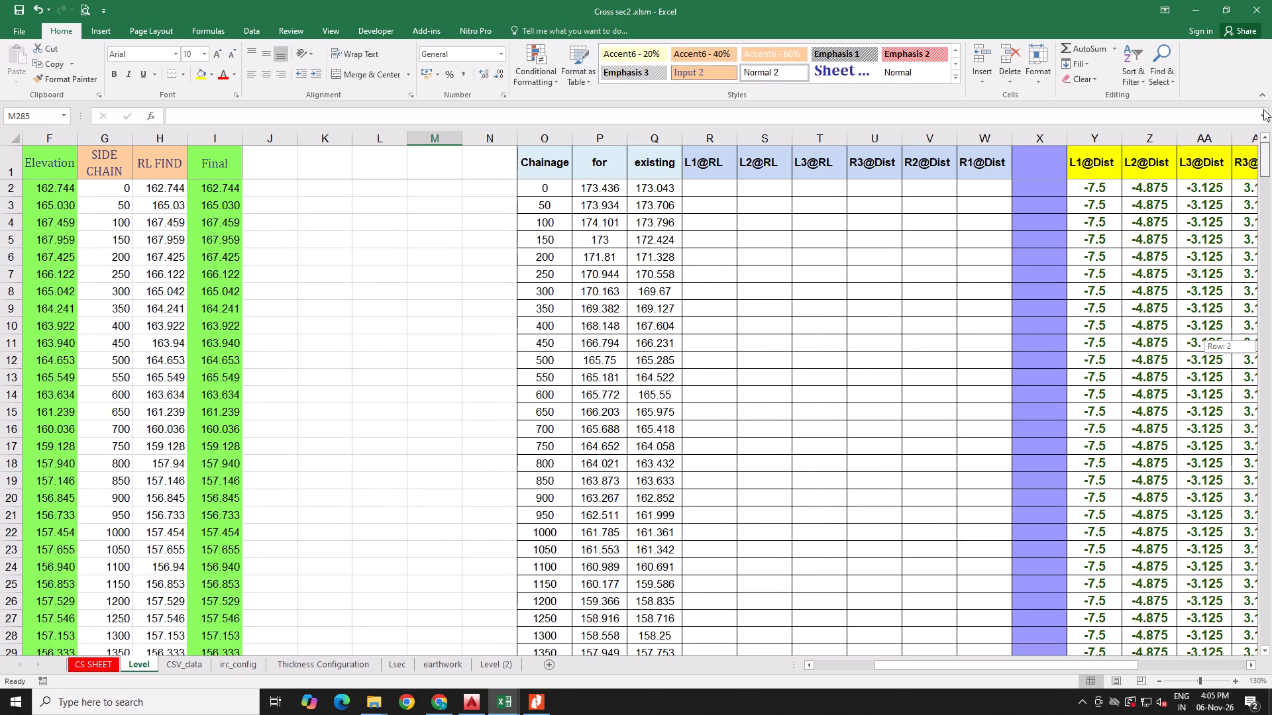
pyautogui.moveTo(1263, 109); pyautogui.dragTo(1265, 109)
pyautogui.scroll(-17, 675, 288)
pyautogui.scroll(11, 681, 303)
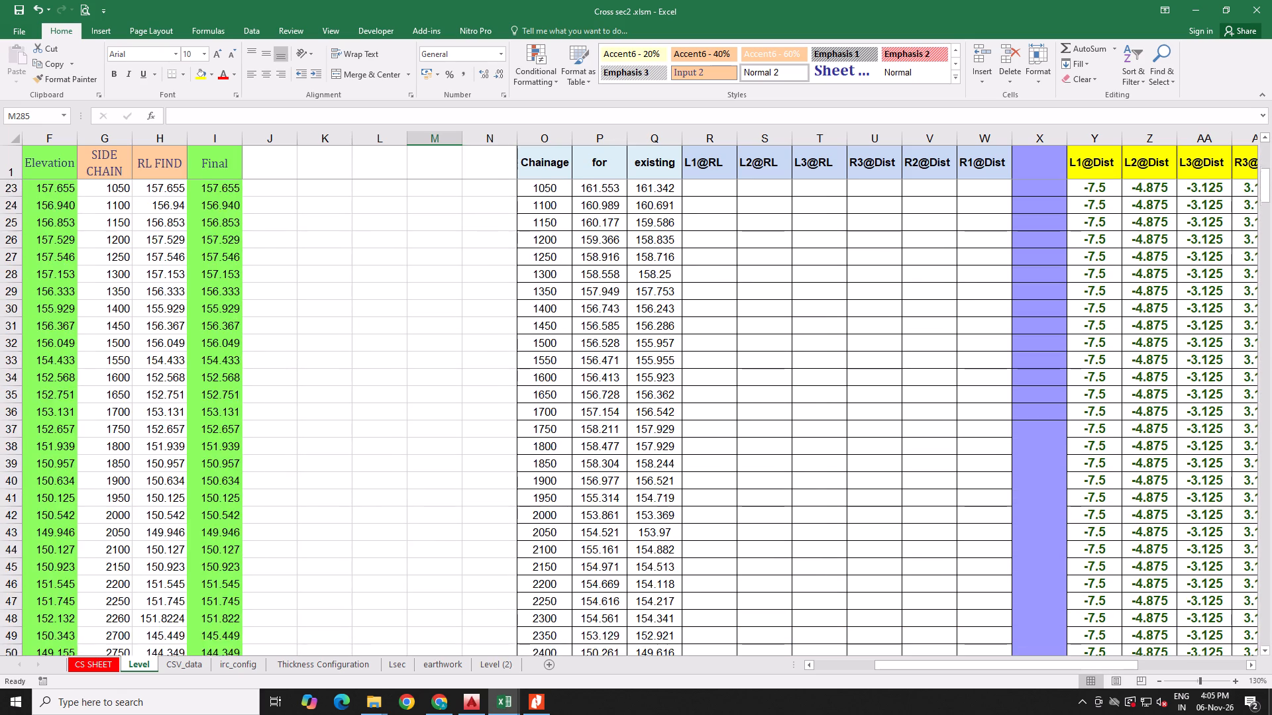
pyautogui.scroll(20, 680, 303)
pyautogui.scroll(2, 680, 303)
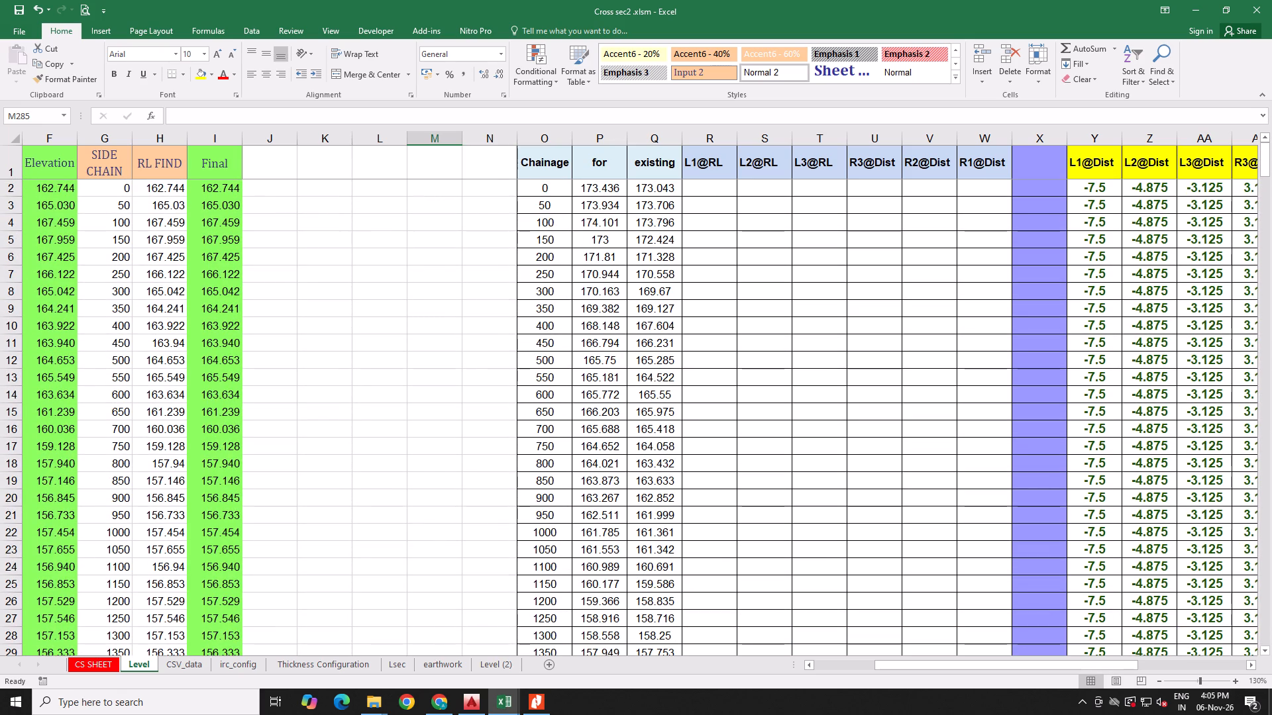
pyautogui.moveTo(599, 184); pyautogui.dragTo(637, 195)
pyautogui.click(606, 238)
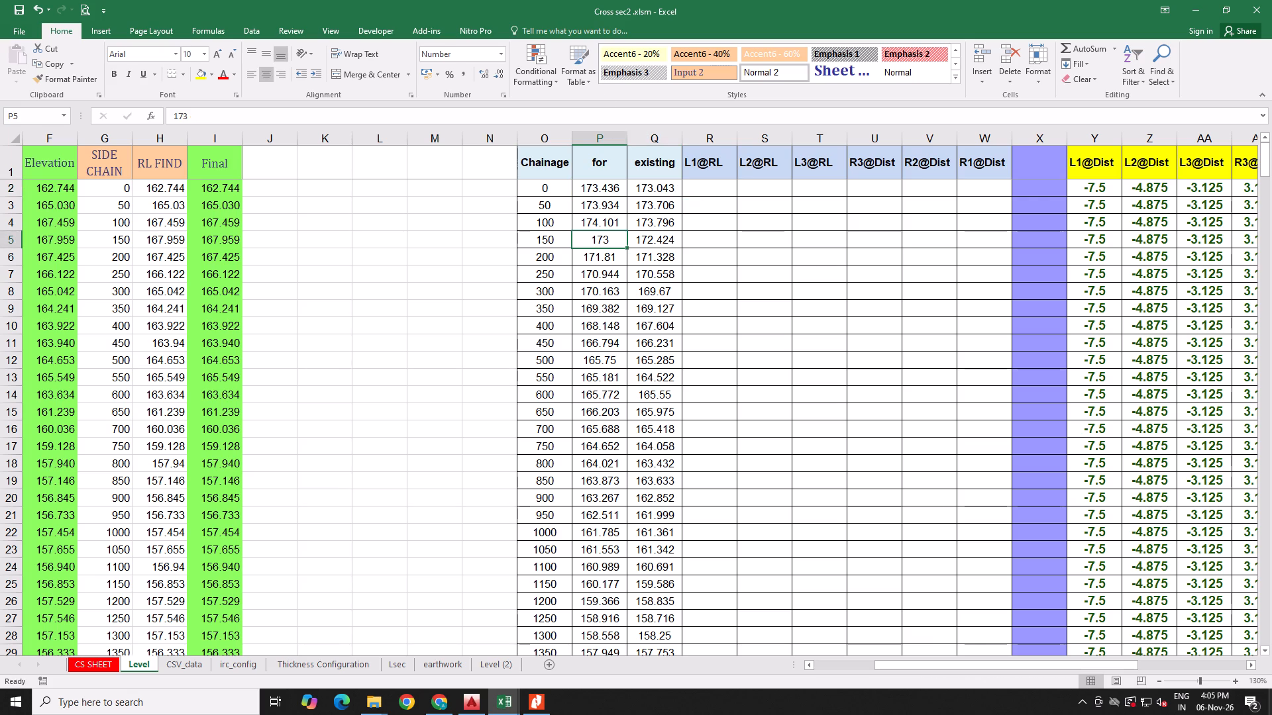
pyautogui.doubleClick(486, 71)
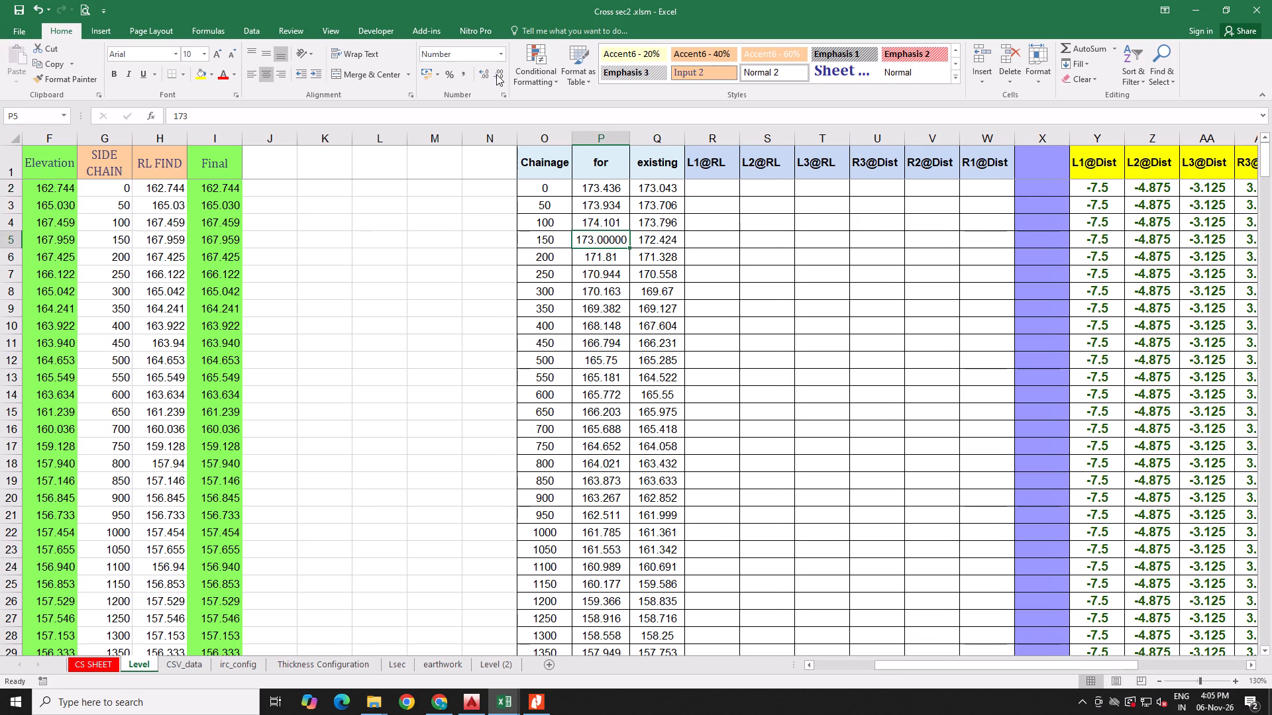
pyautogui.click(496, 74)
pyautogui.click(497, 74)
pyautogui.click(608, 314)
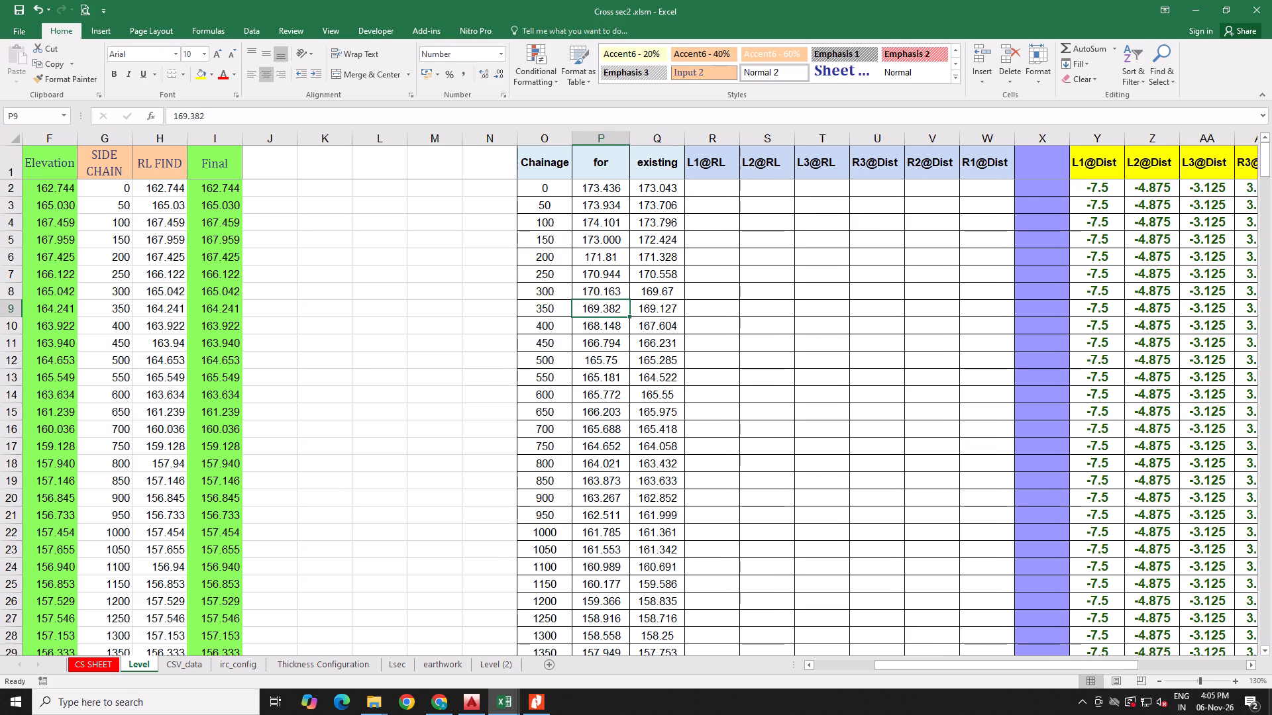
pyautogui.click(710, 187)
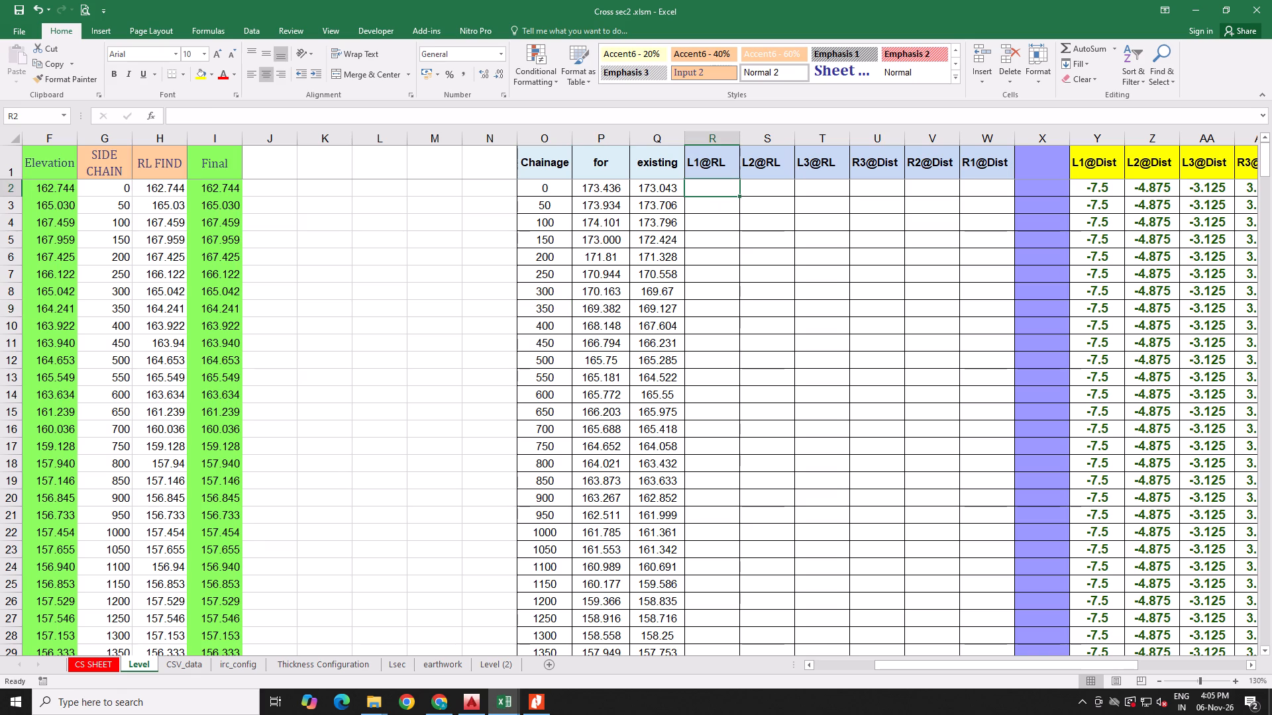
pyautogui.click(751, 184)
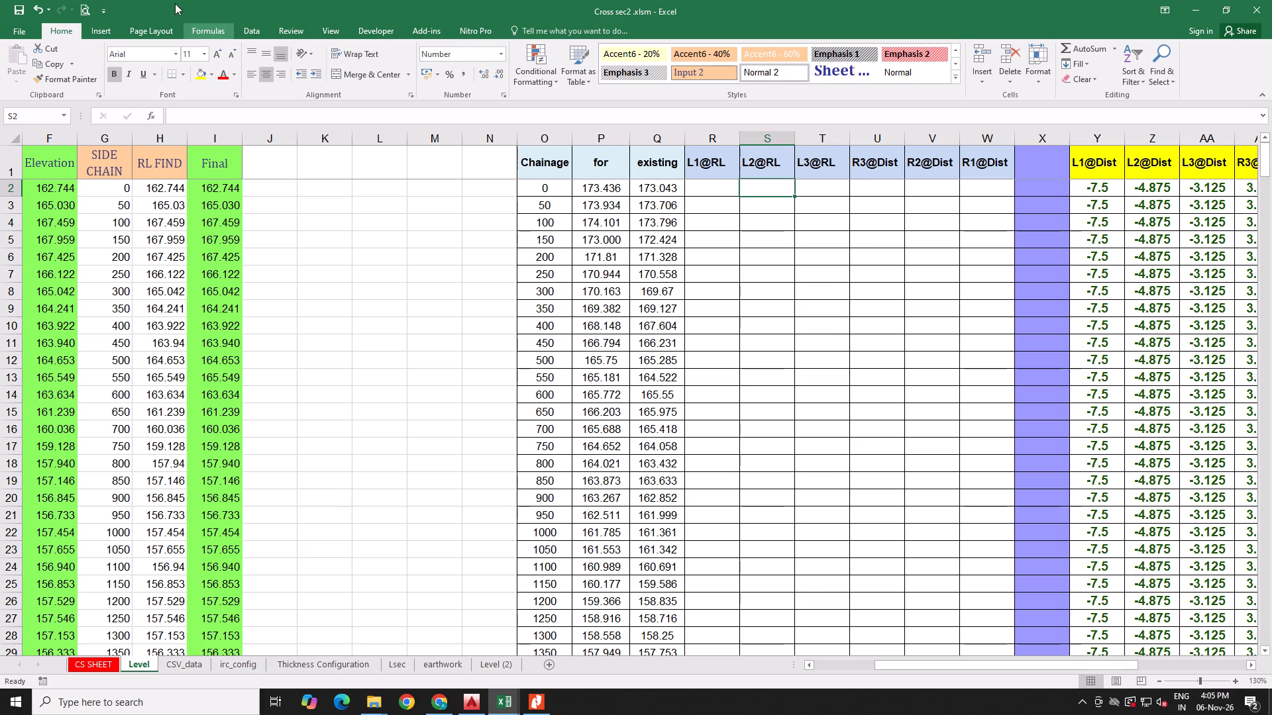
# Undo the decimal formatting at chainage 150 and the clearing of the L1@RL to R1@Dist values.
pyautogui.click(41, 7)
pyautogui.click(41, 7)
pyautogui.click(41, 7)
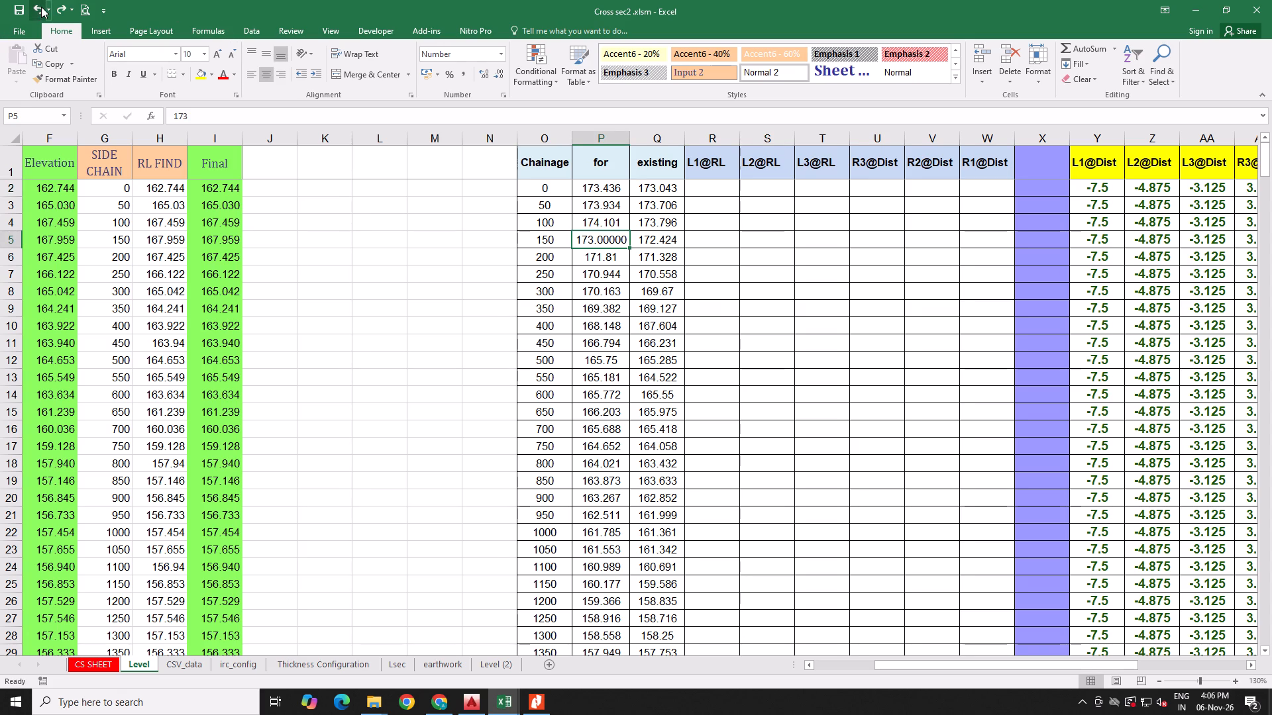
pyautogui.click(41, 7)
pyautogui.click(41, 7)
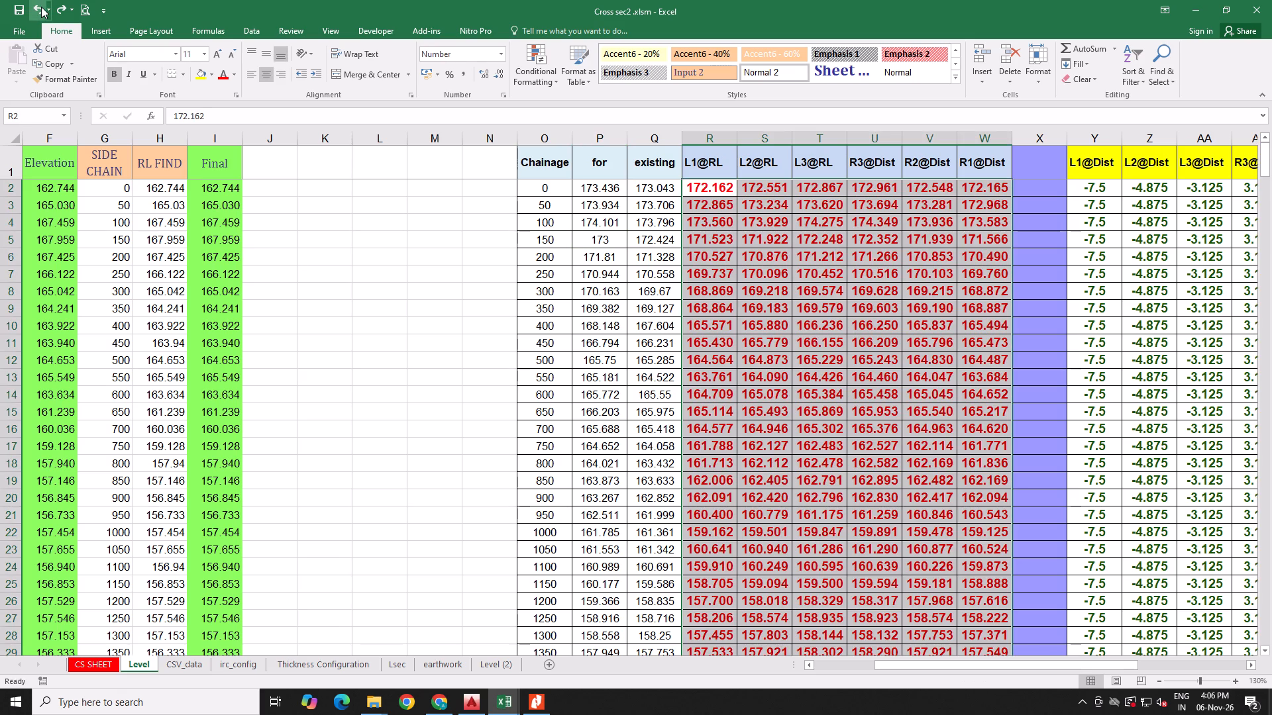
# Switch to AutoCAD and examine the level and offset table of the cross-section at chainage 0+000.
pyautogui.click(470, 706)
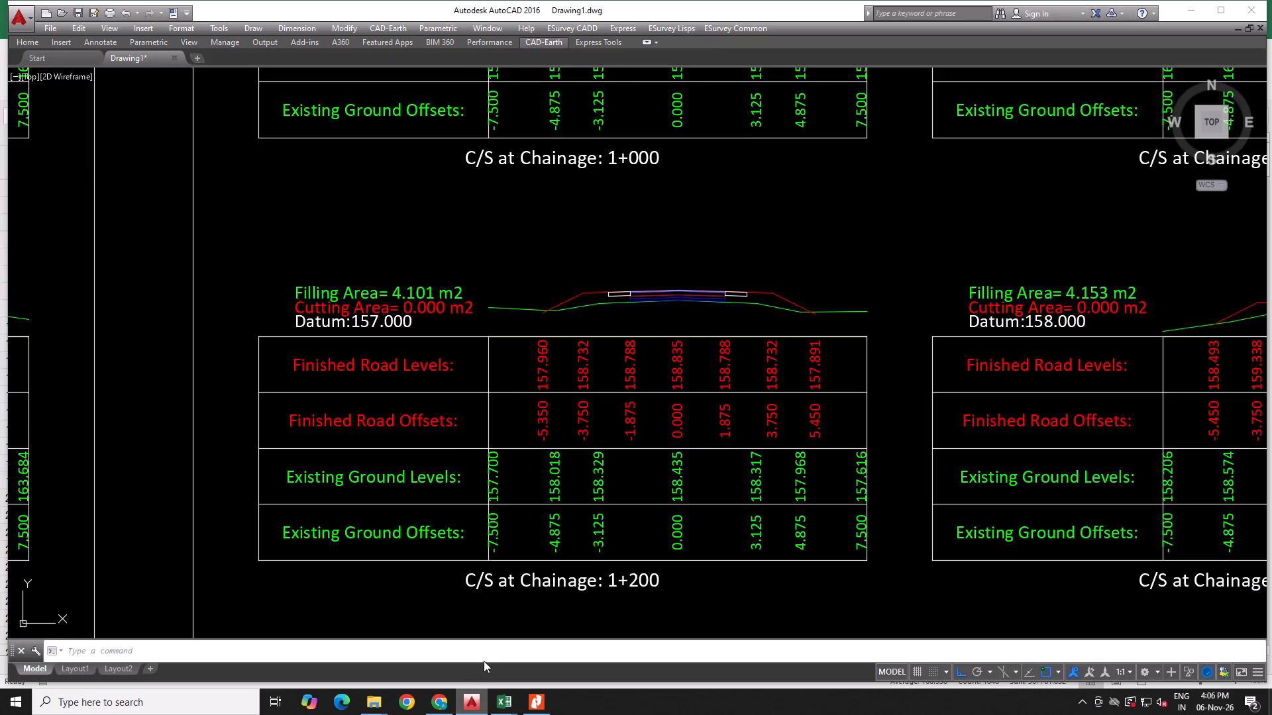
pyautogui.scroll(-9, 617, 405)
pyautogui.scroll(4, 771, 470)
pyautogui.scroll(3, 821, 614)
pyautogui.scroll(3, 729, 369)
pyautogui.moveTo(743, 393); pyautogui.dragTo(657, 393, button='middle')
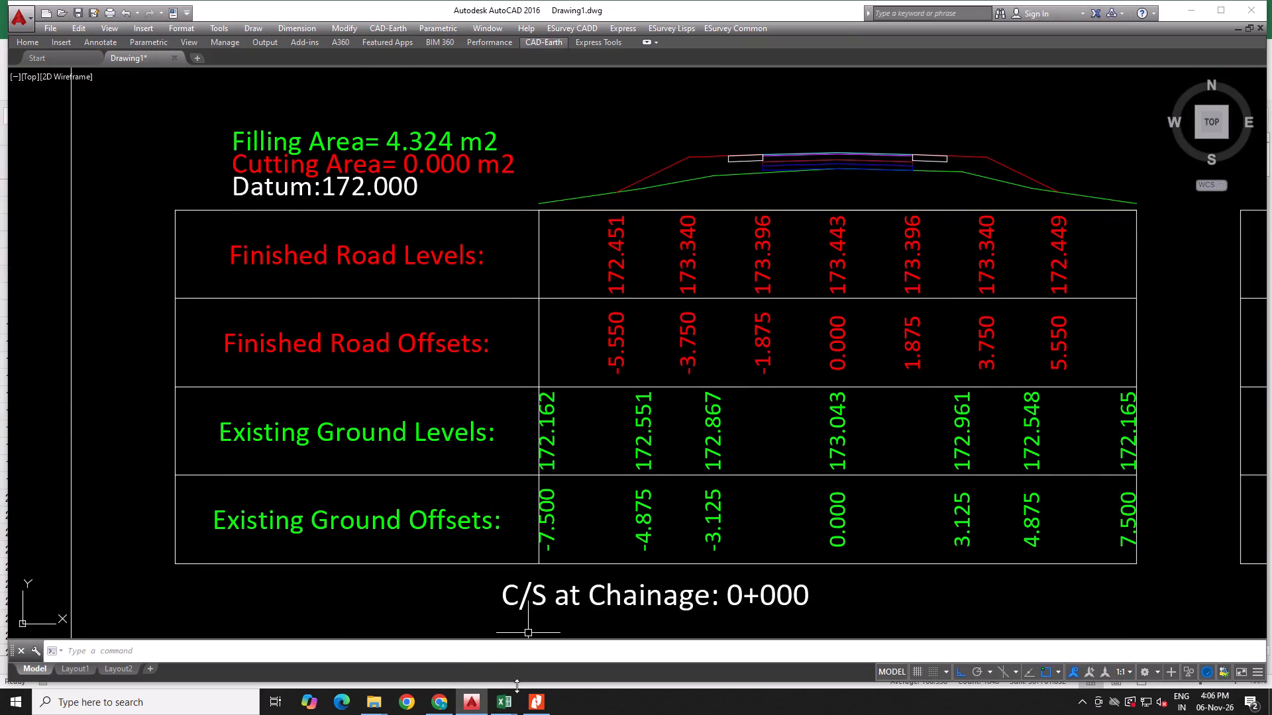
pyautogui.click(532, 702)
pyautogui.click(533, 702)
pyautogui.click(533, 702)
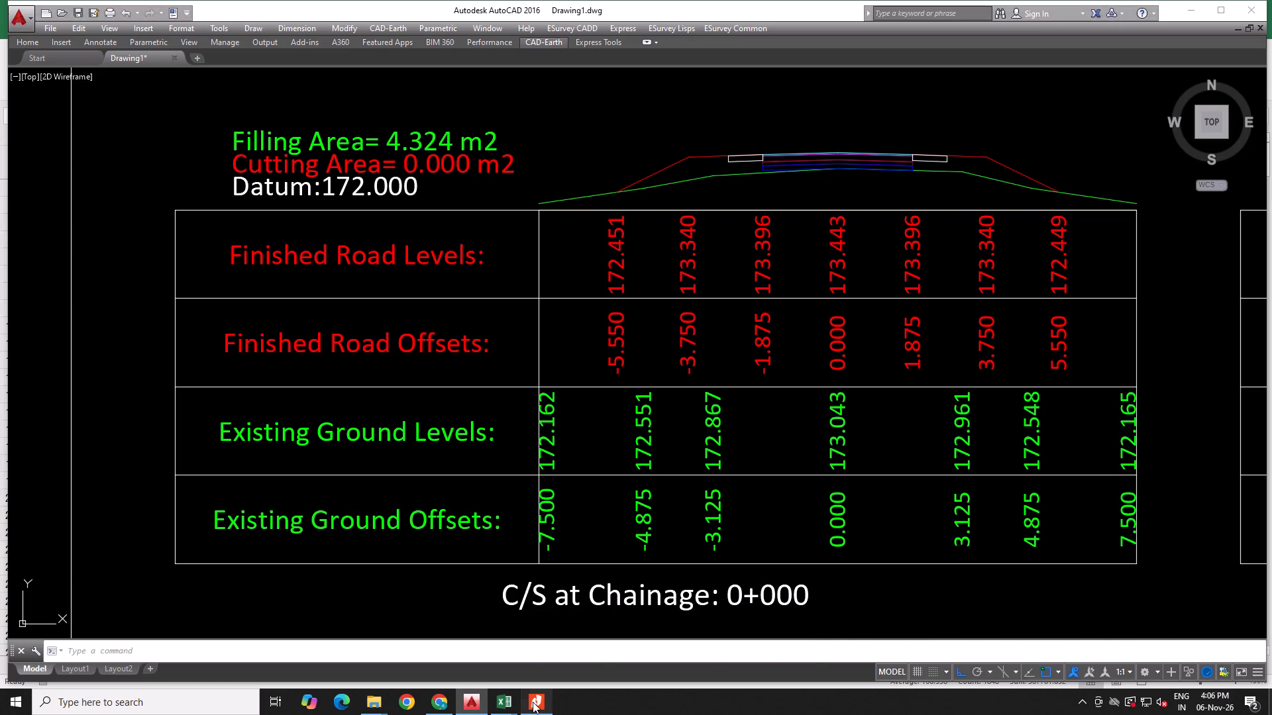
pyautogui.click(160, 112)
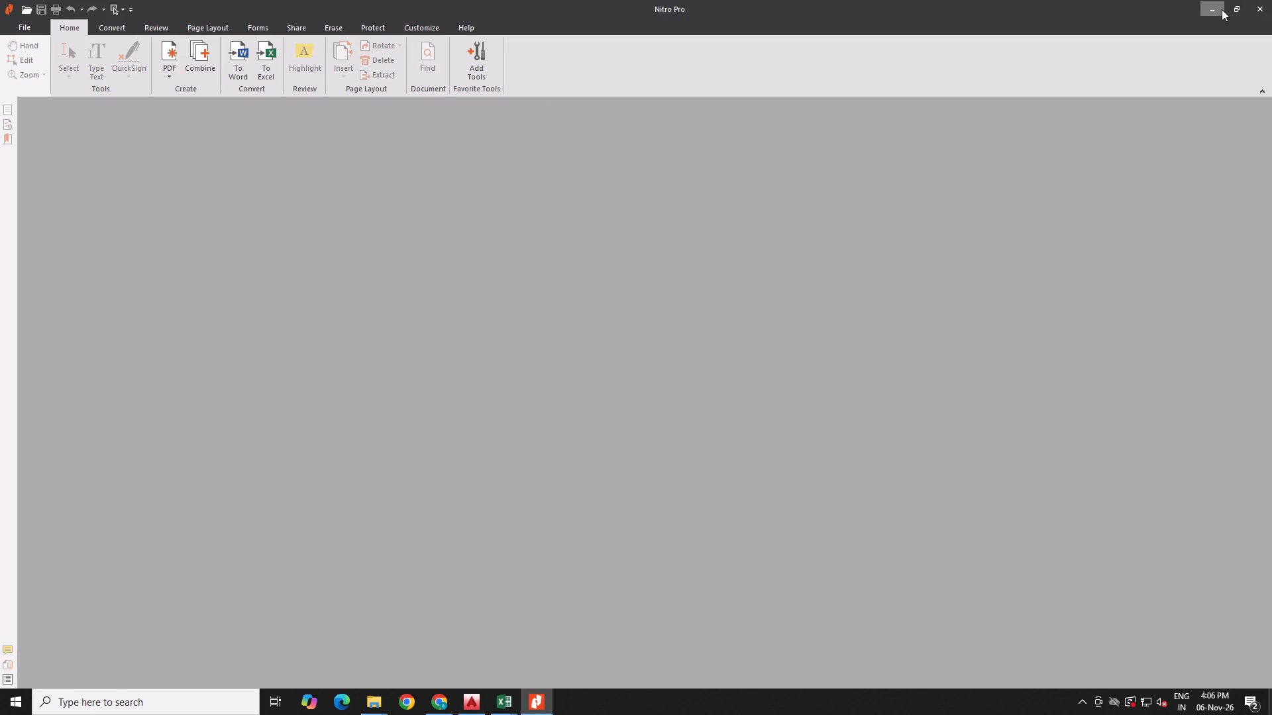
pyautogui.click(1222, 9)
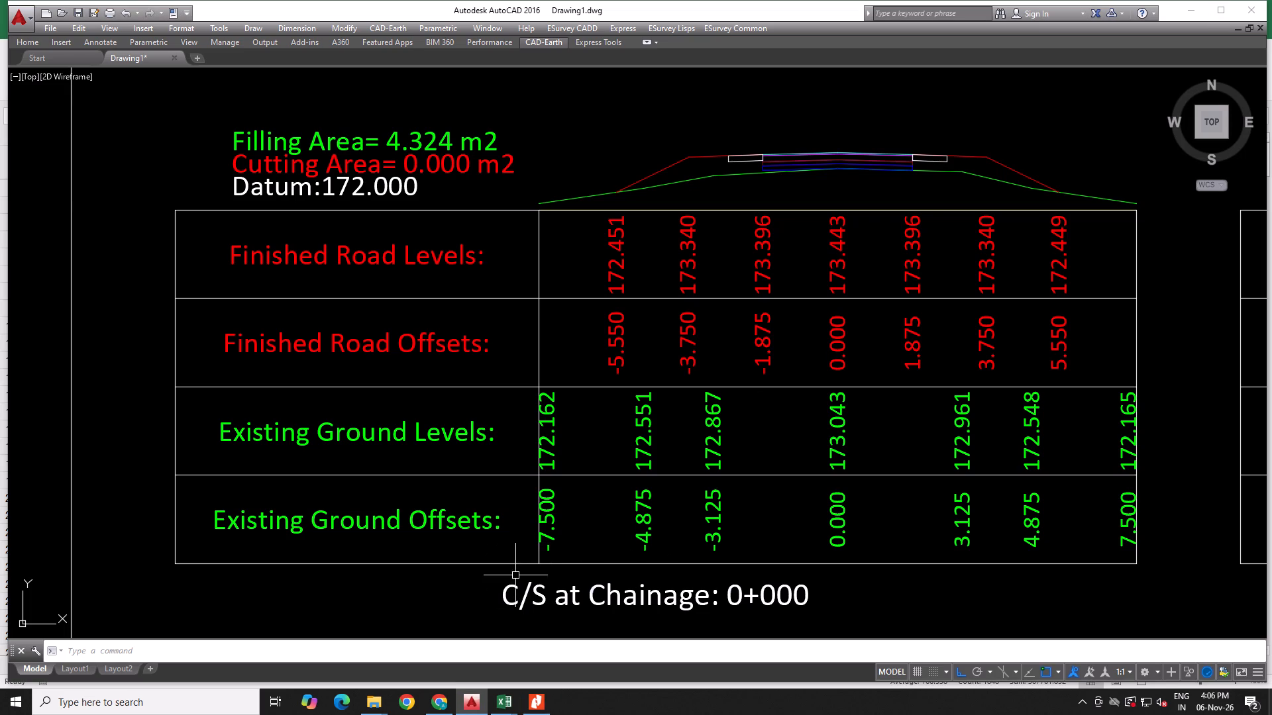
# Compare the chainage 0 levels in the L1@RL to R1@Dist columns of Cross sec2 with the existing ground levels in the AutoCAD 0+000 section.
pyautogui.click(499, 701)
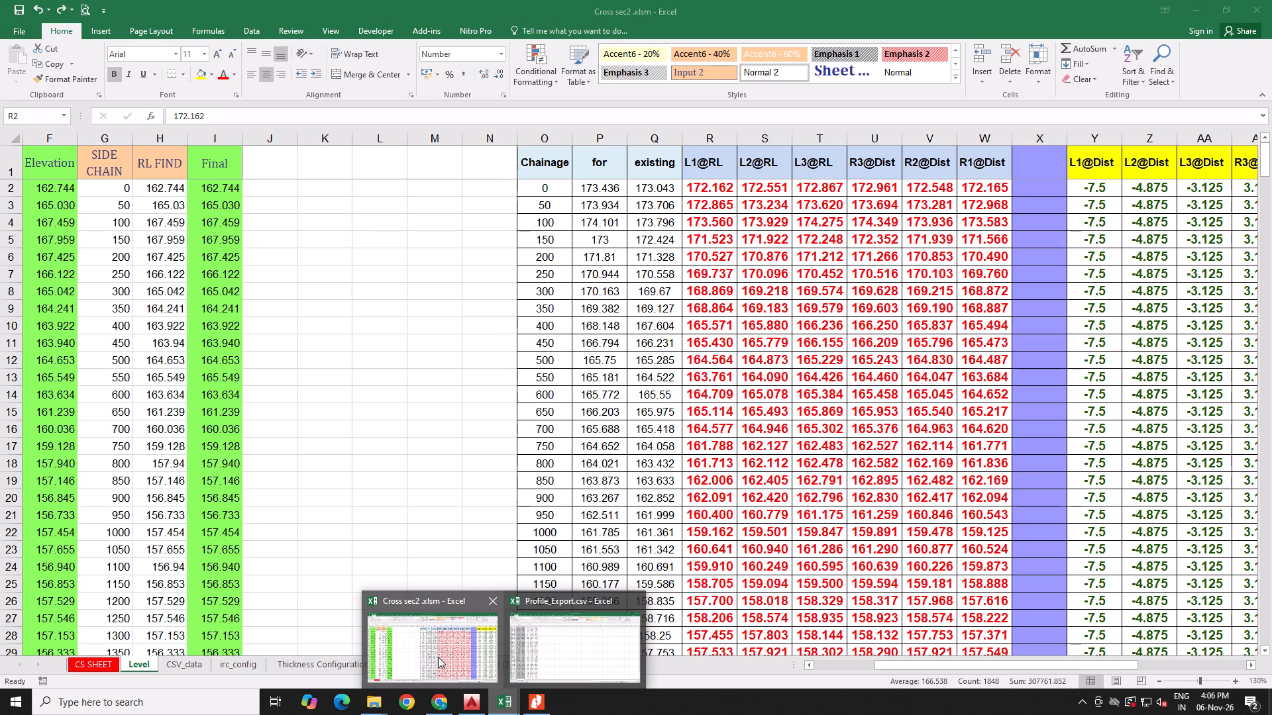
pyautogui.click(438, 657)
pyautogui.scroll(6, 694, 409)
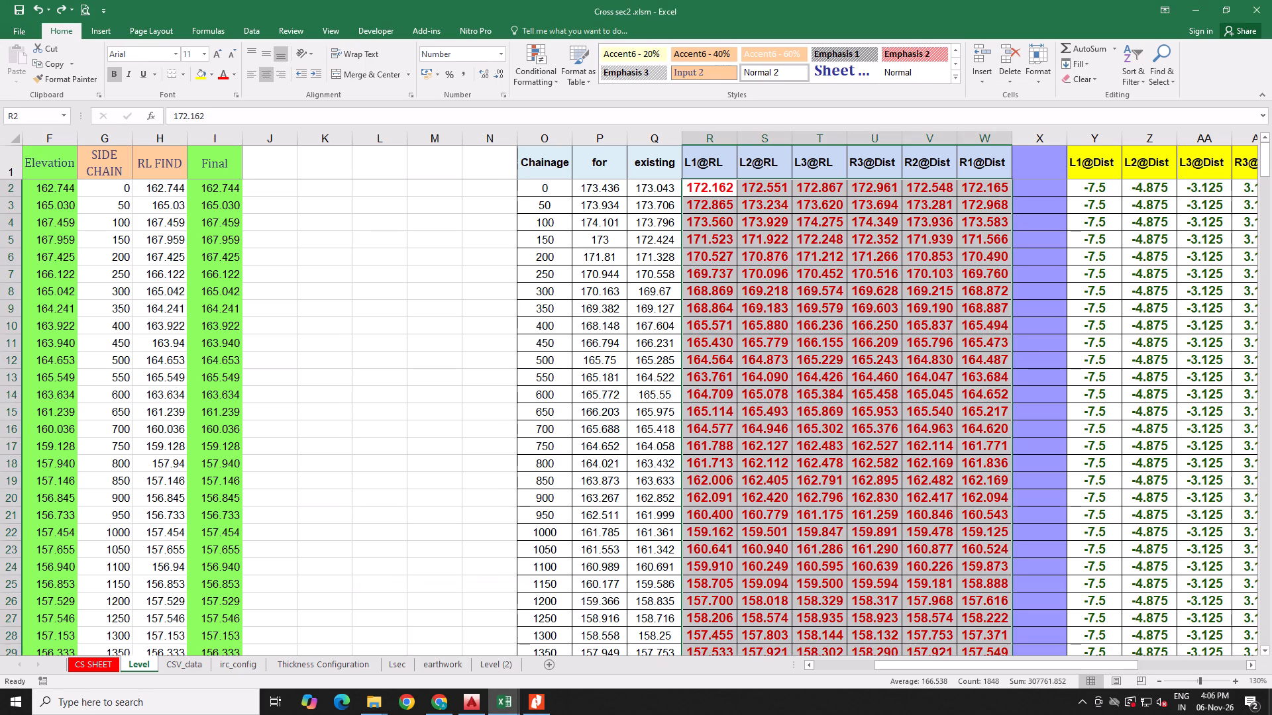
pyautogui.scroll(3, 695, 408)
pyautogui.moveTo(721, 182); pyautogui.dragTo(886, 189)
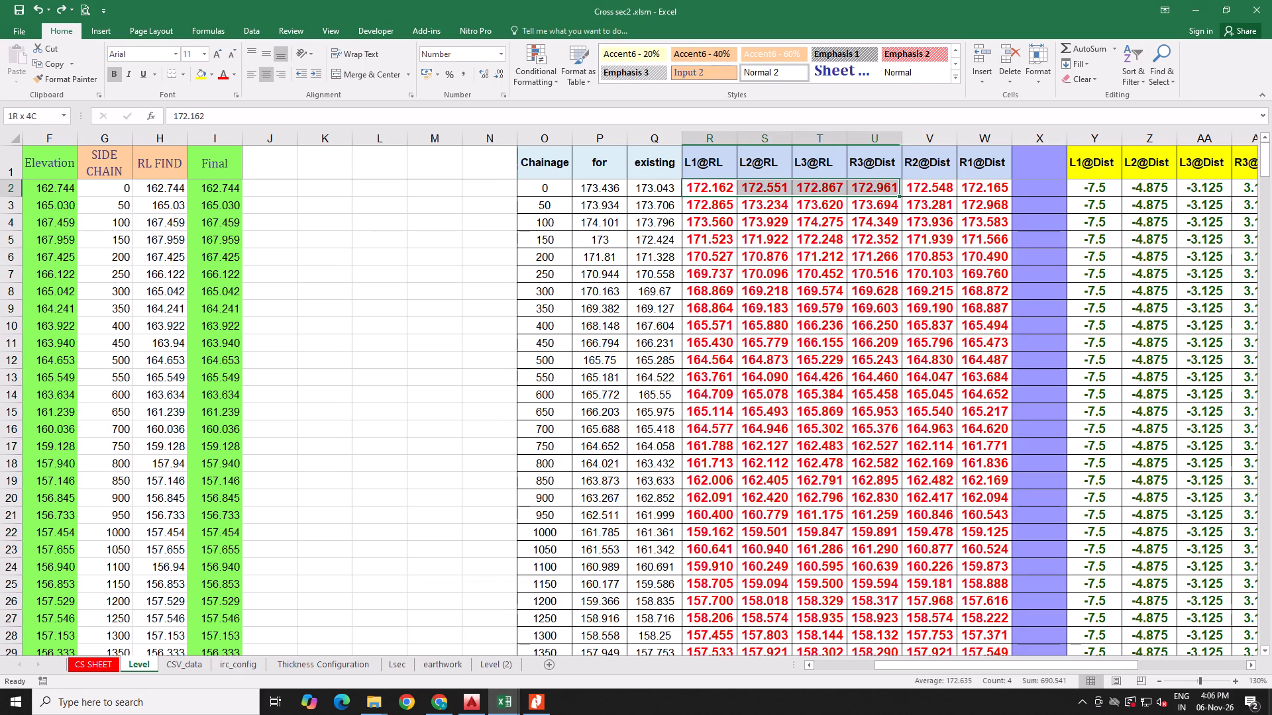
pyautogui.moveTo(886, 189); pyautogui.dragTo(983, 183)
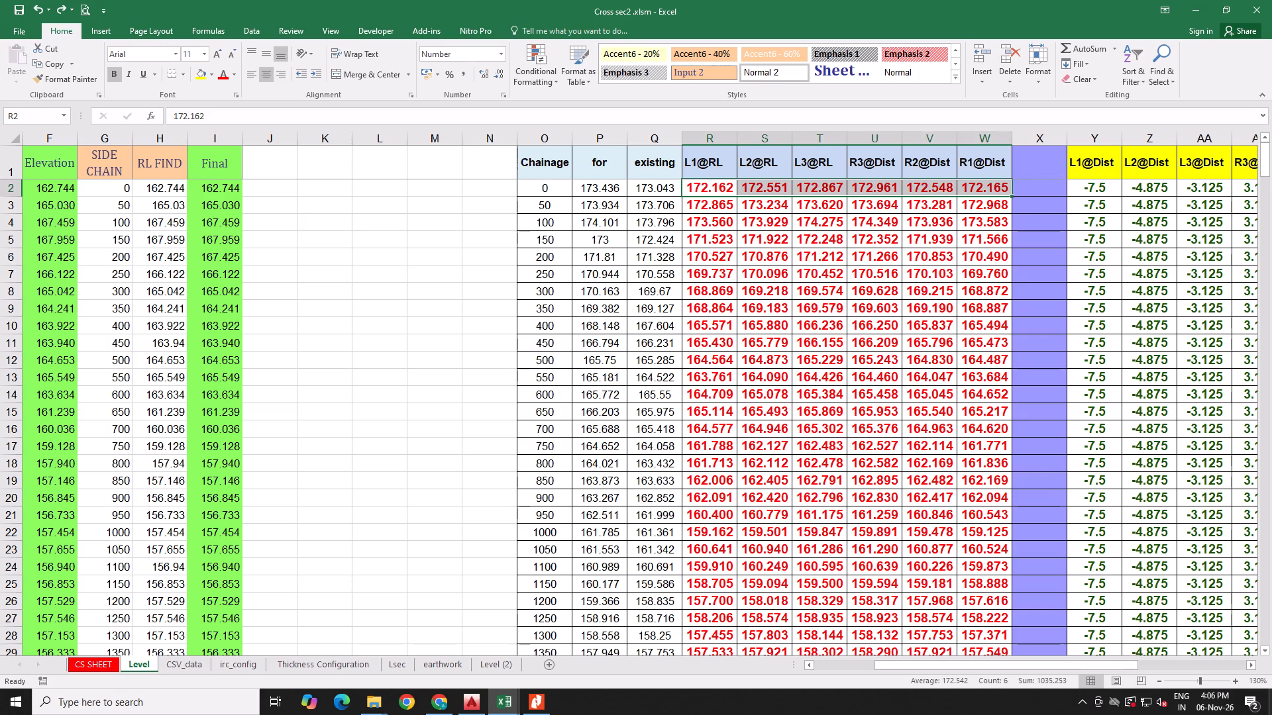
pyautogui.click(472, 708)
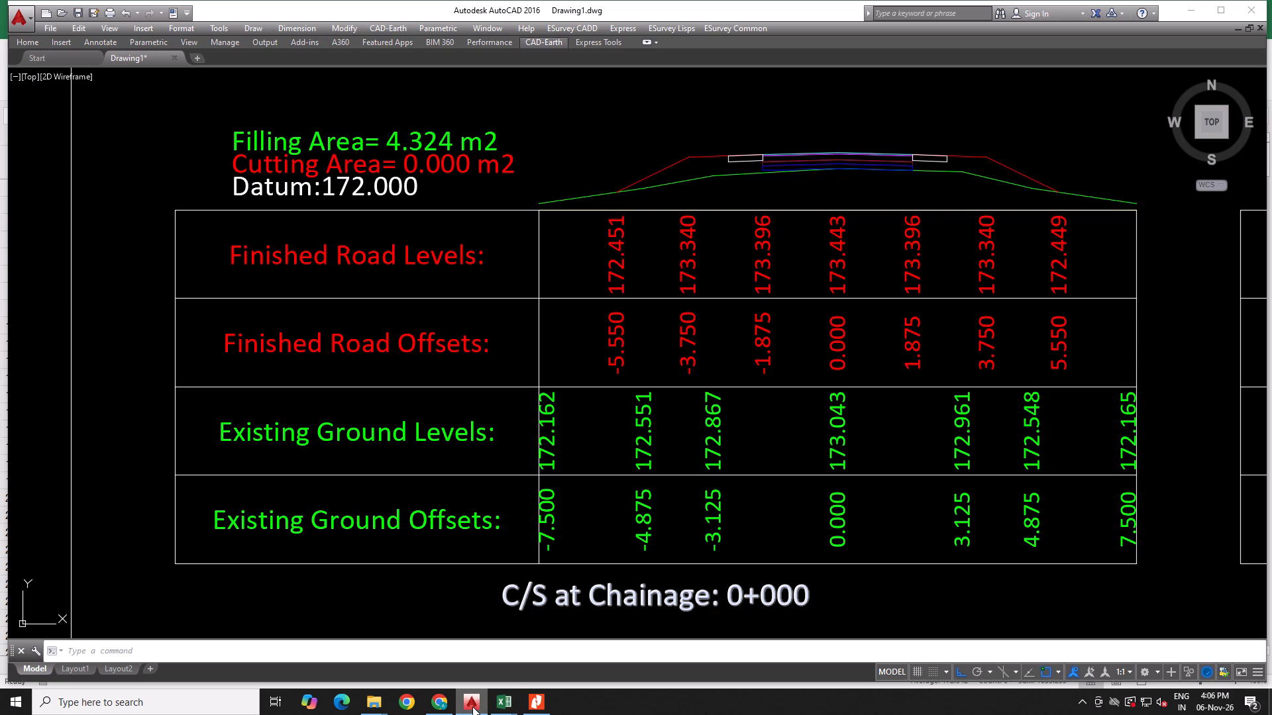
pyautogui.click(472, 706)
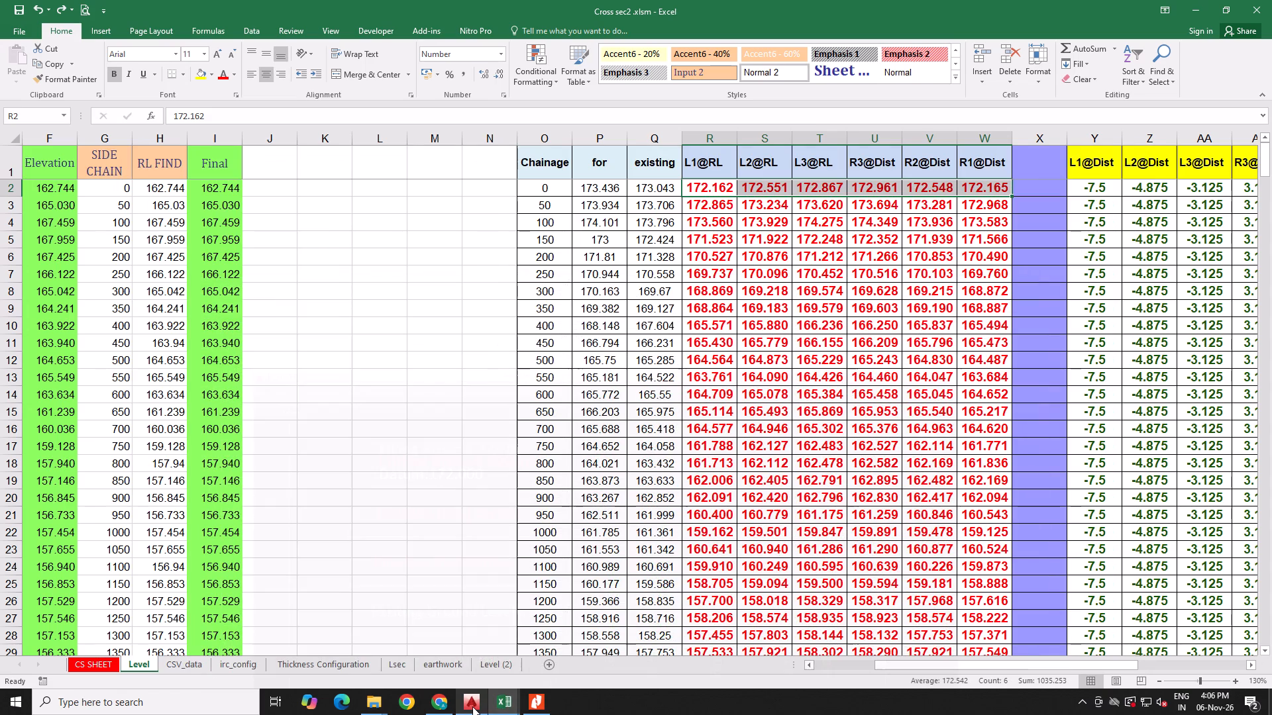
pyautogui.click(472, 706)
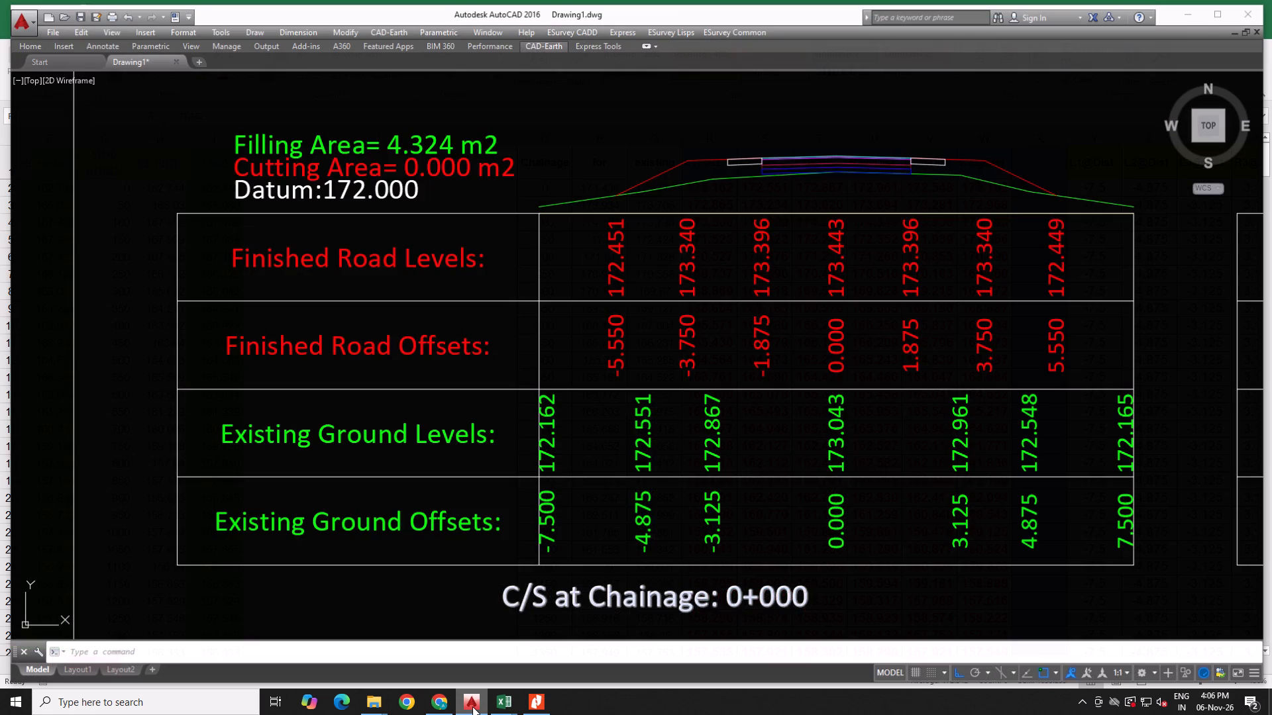
pyautogui.click(472, 706)
pyautogui.click(472, 706)
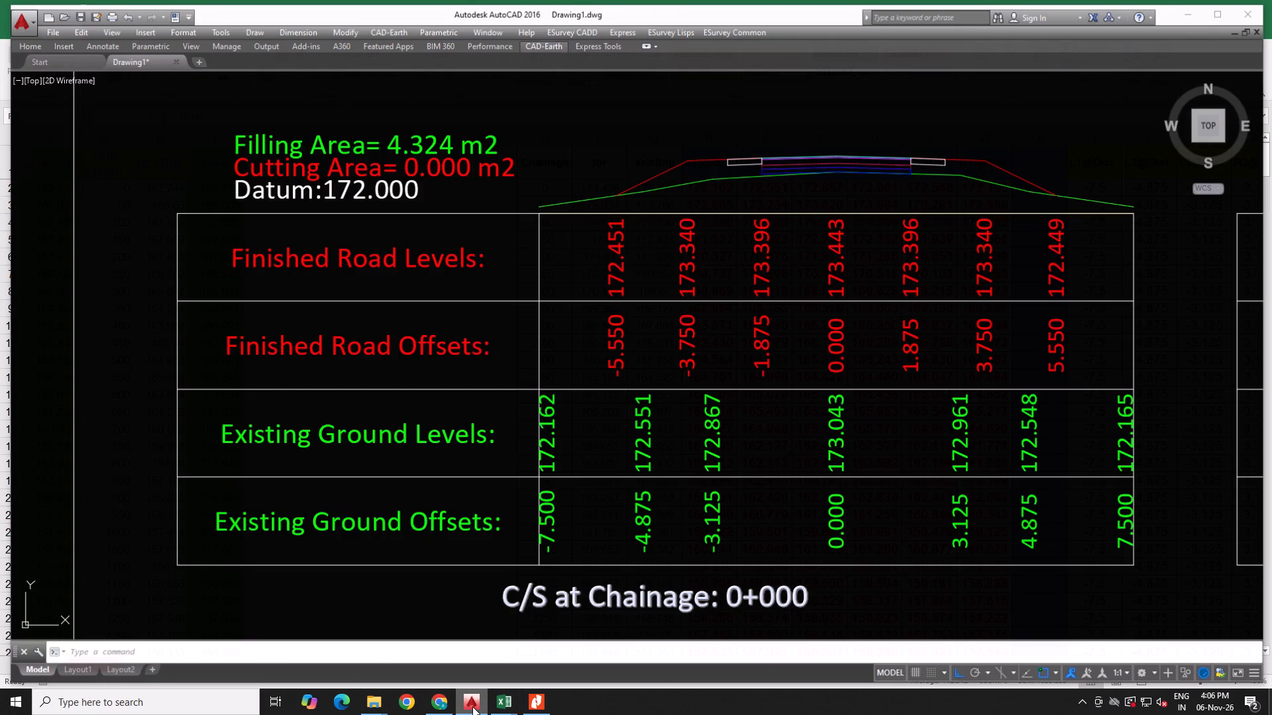
pyautogui.click(472, 706)
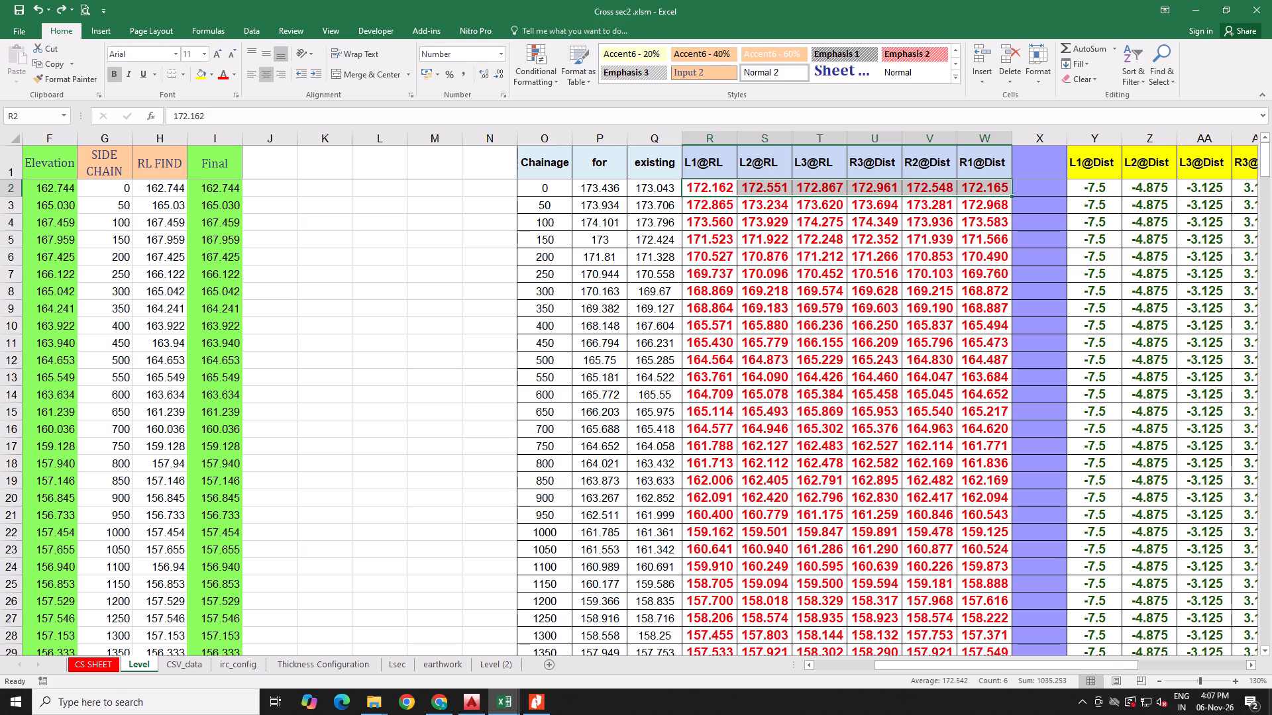
# Format the "for" level at chainage 150 to three decimal places and save the workbook.
pyautogui.click(596, 240)
pyautogui.doubleClick(485, 68)
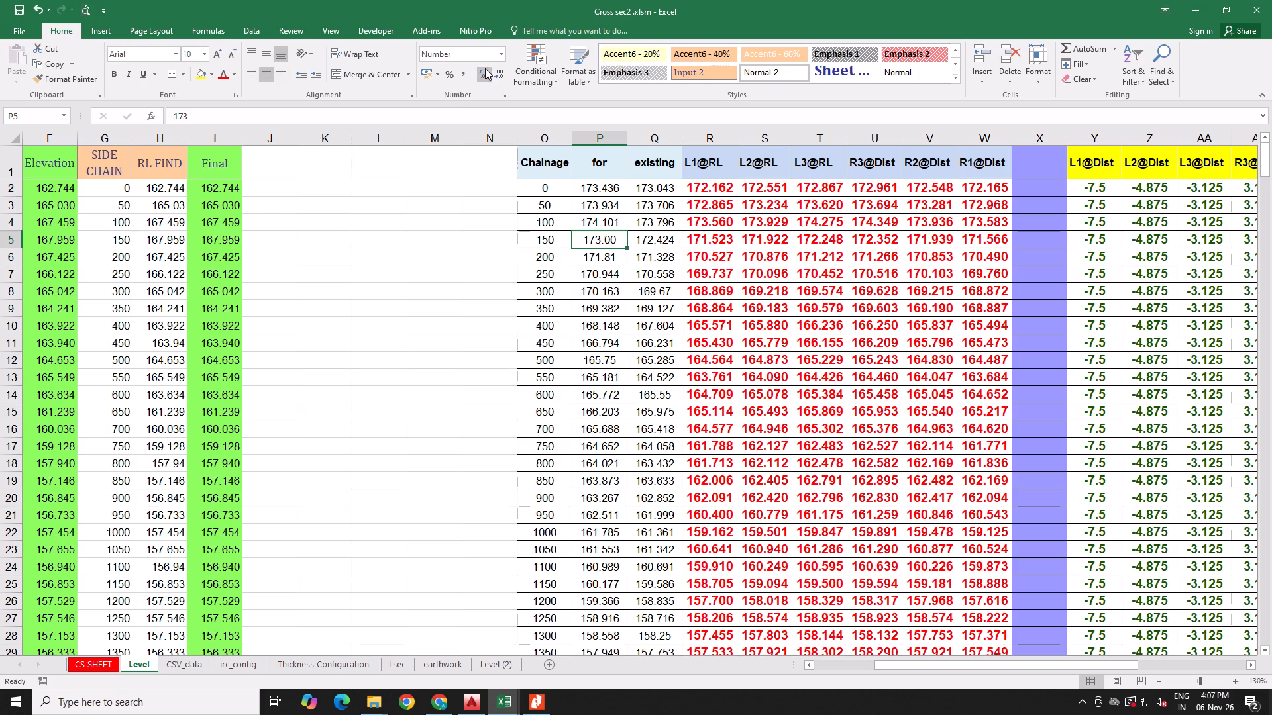
pyautogui.click(485, 68)
pyautogui.click(24, 7)
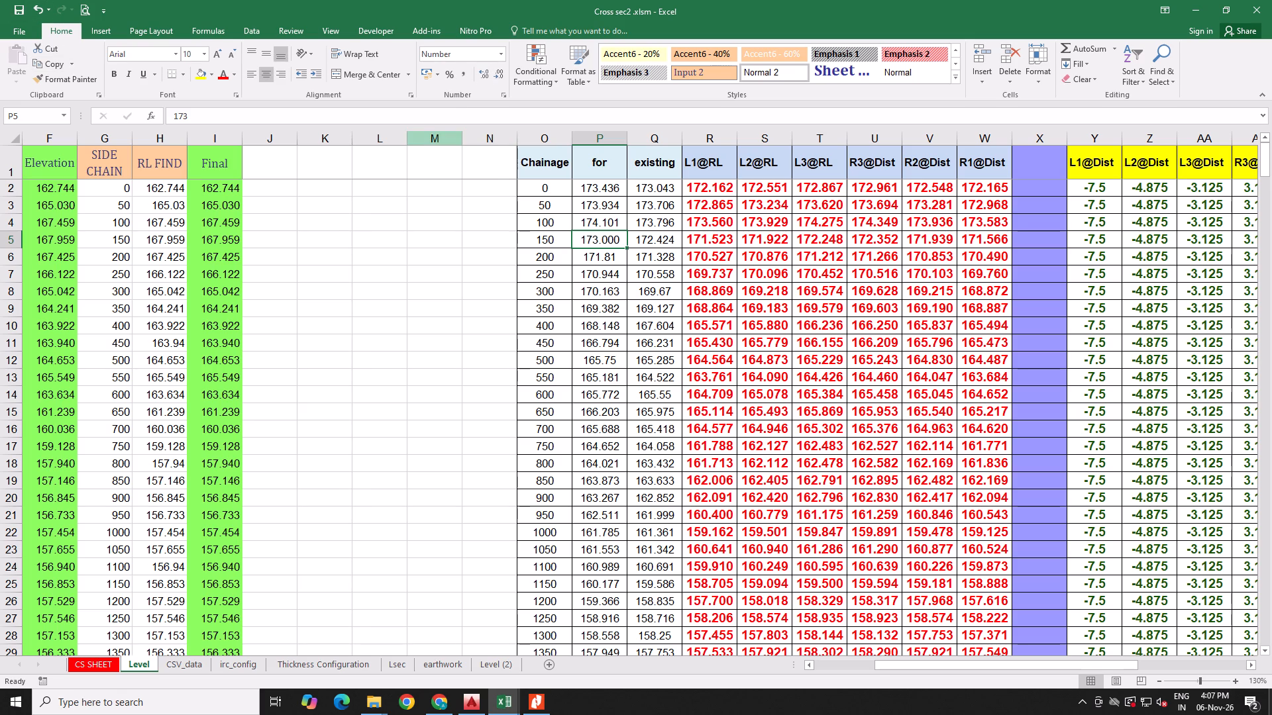
# Clear the L1@RL to R1@Dist level values for all chainages, from chainage 0 downward, on the Level sheet.
pyautogui.moveTo(685, 188); pyautogui.dragTo(984, 193)
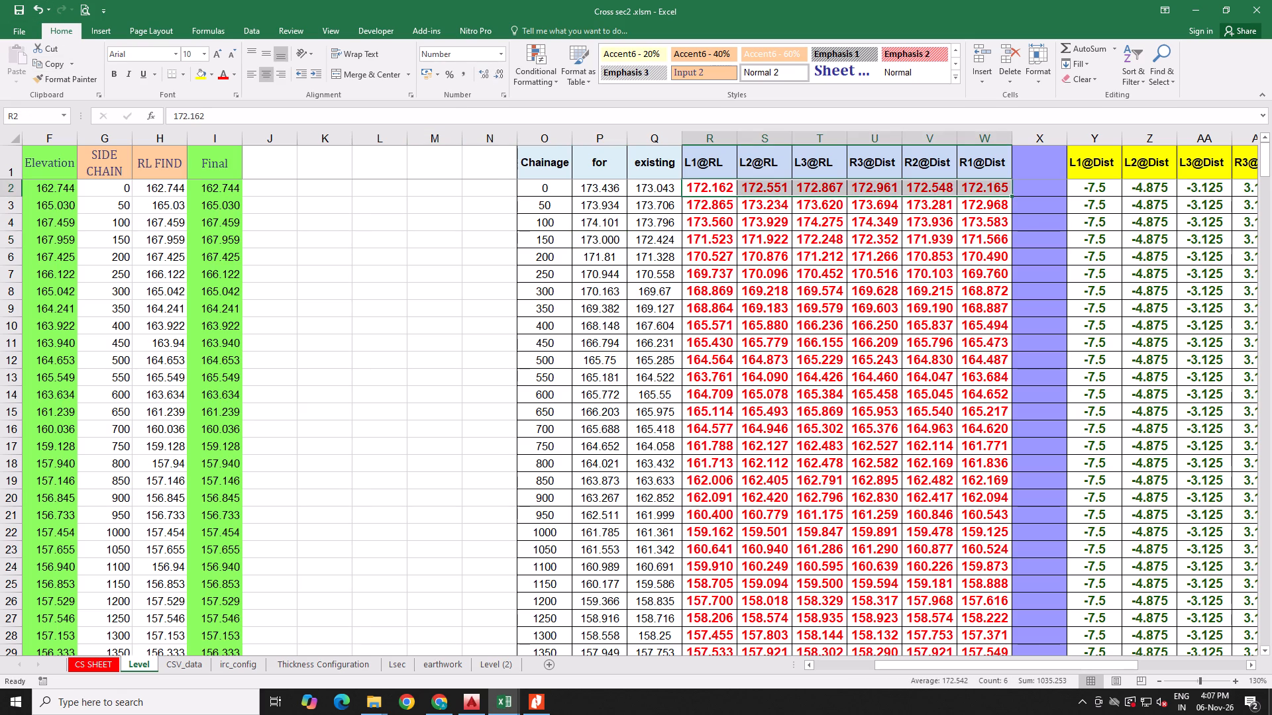
pyautogui.hotkey('ctrl', 'shift', 'Down')
pyautogui.press('Delete')
pyautogui.scroll(10, 823, 309)
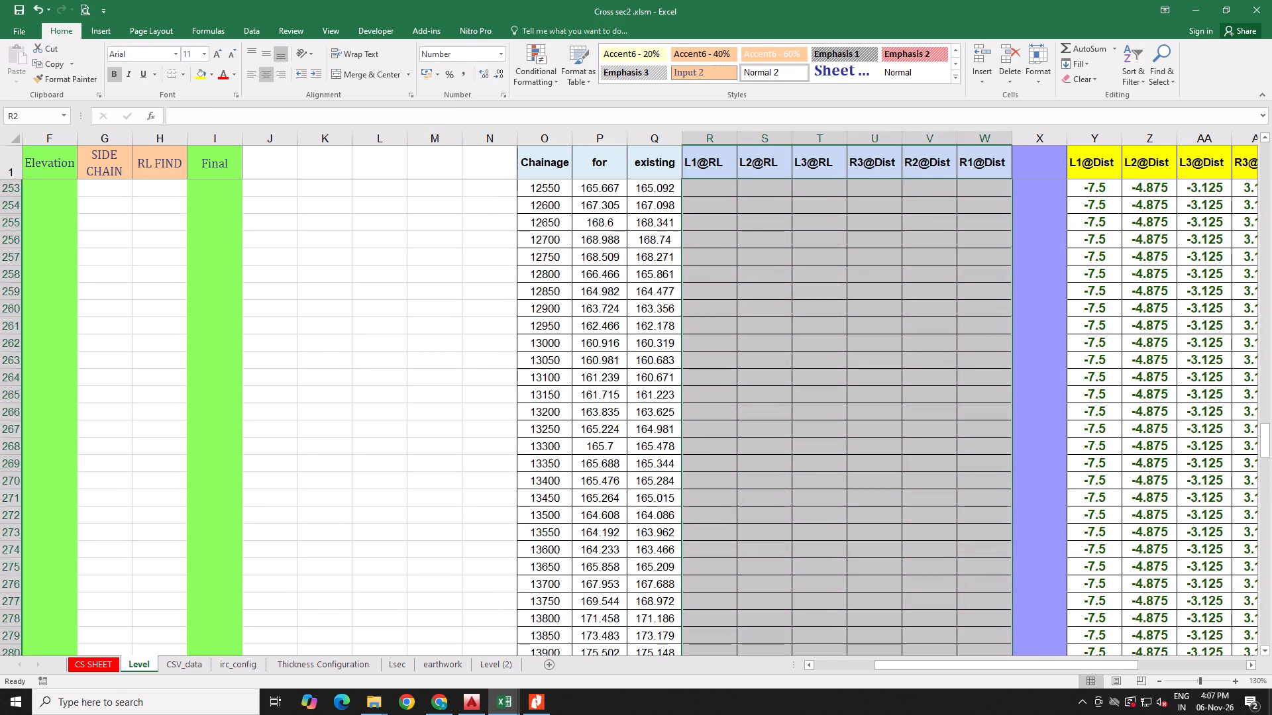
pyautogui.scroll(20, 773, 300)
pyautogui.scroll(20, 773, 300)
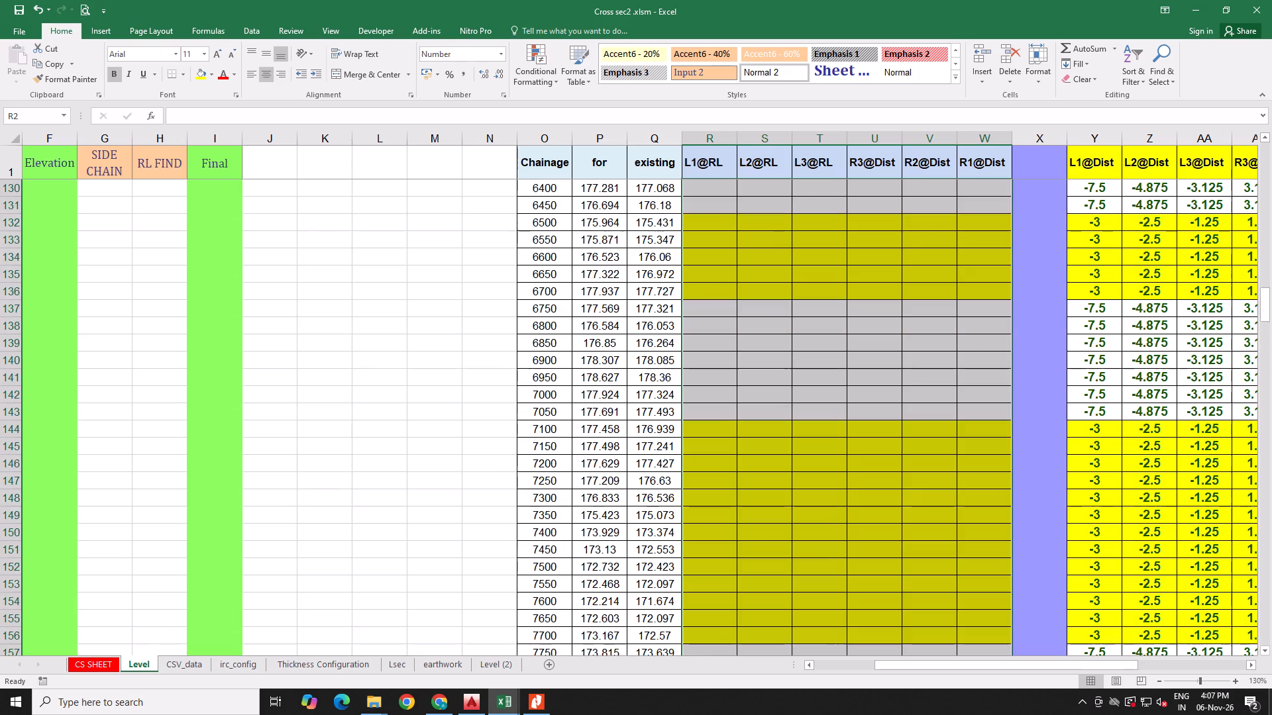
pyautogui.scroll(11, 319, 212)
pyautogui.moveTo(1261, 265); pyautogui.dragTo(1271, 109)
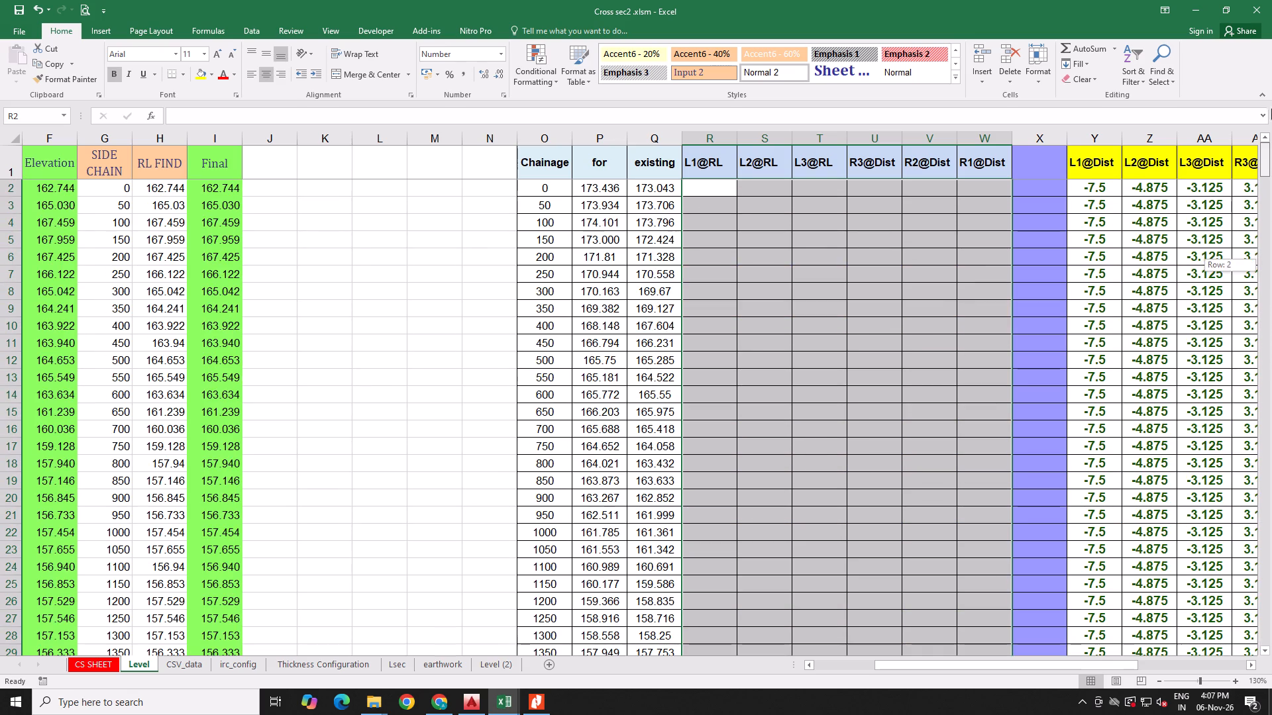
pyautogui.moveTo(1271, 109); pyautogui.dragTo(1269, 95)
# Enter the header "Chainage From" in cell J1, beside the Final column, and wrap its text.
pyautogui.click(282, 188)
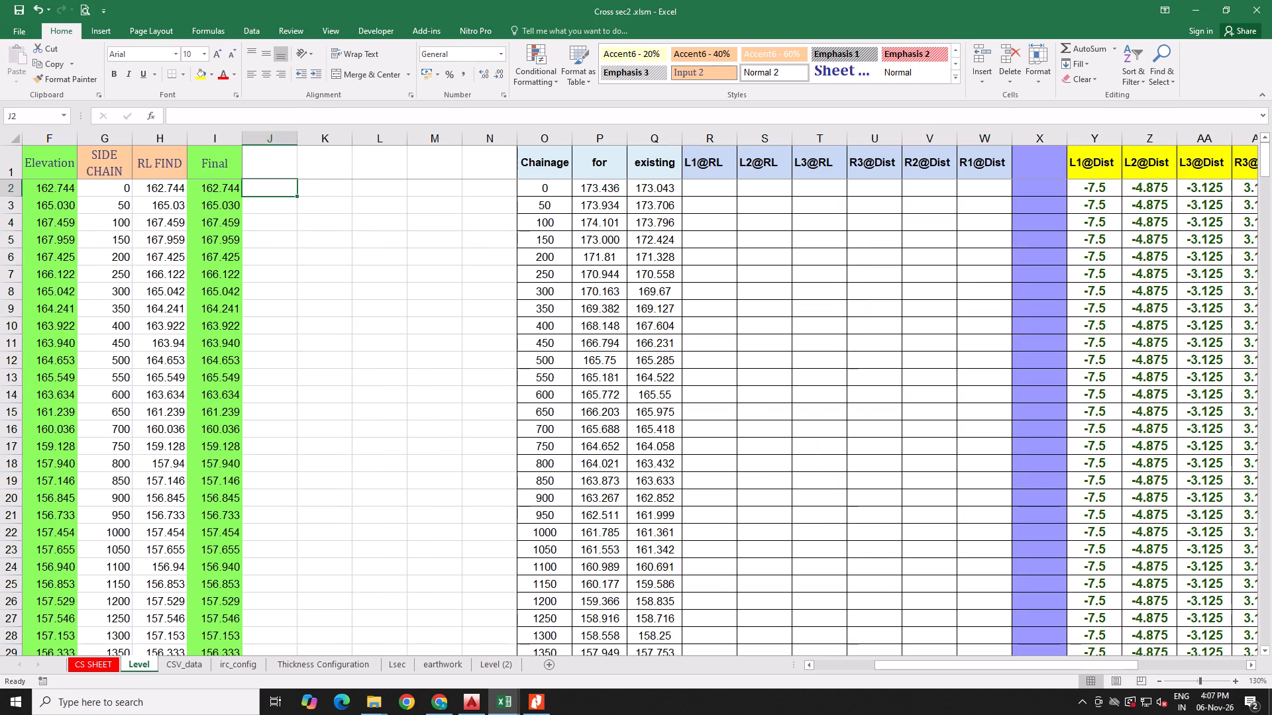
pyautogui.click(279, 162)
pyautogui.scroll(3, 268, 194)
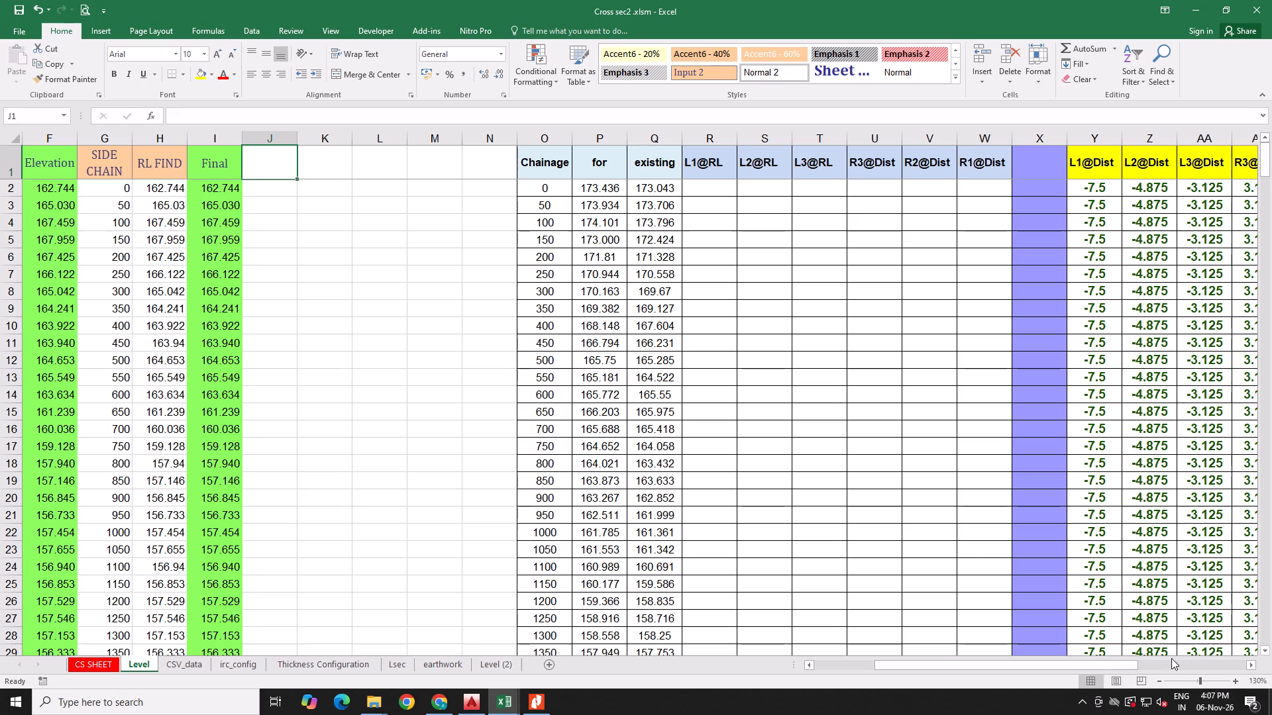
pyautogui.moveTo(1114, 669); pyautogui.dragTo(1159, 661)
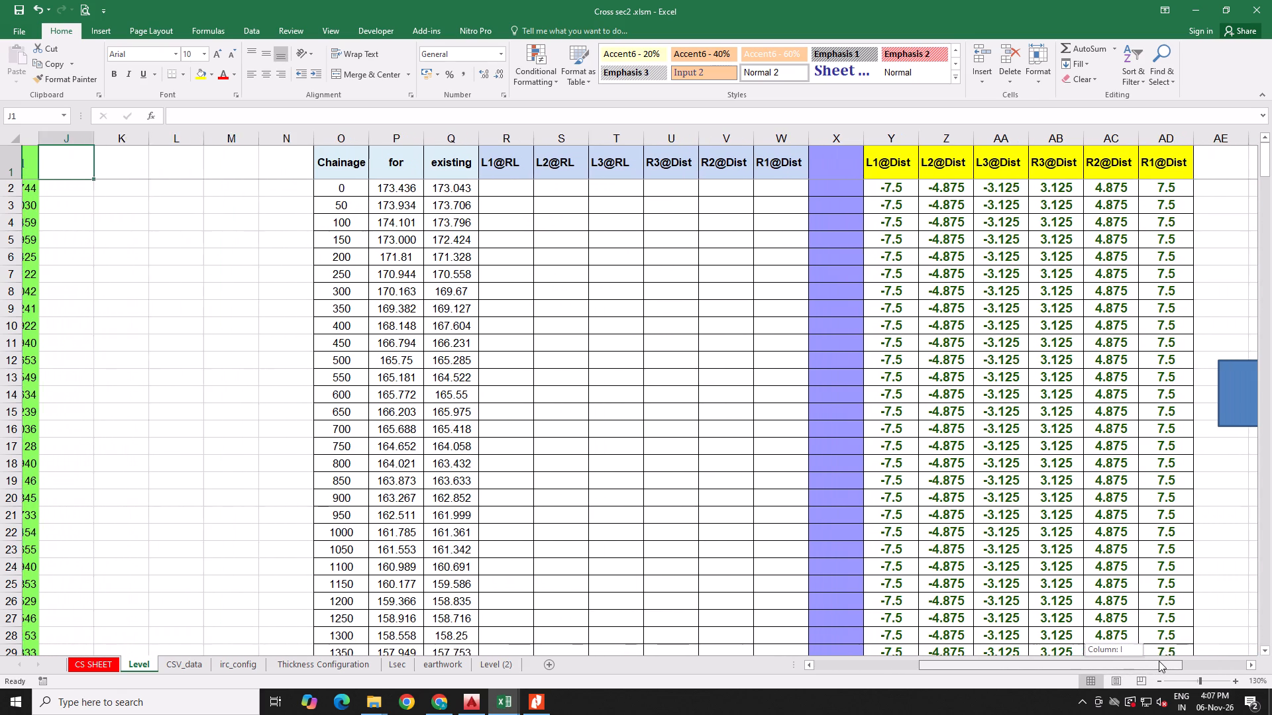
pyautogui.moveTo(1159, 661); pyautogui.dragTo(1159, 661)
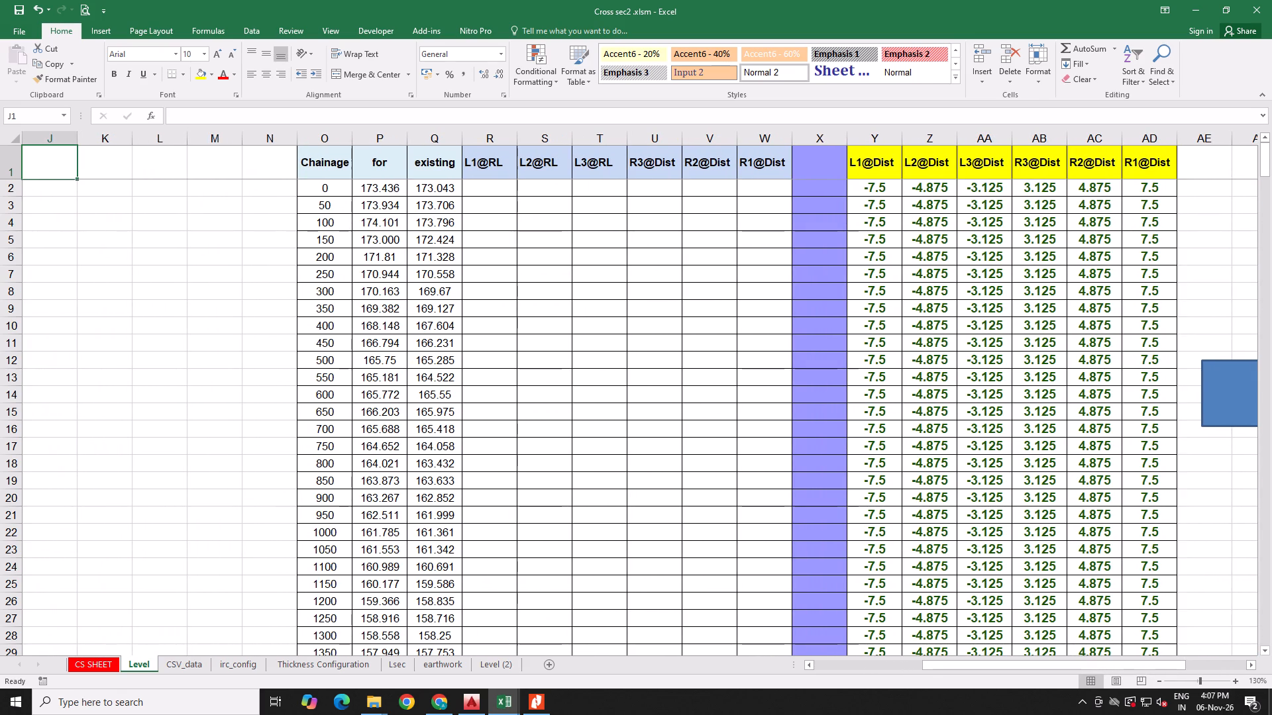
pyautogui.write('Chainage')
pyautogui.press('space')
pyautogui.write('From')
pyautogui.click(69, 313)
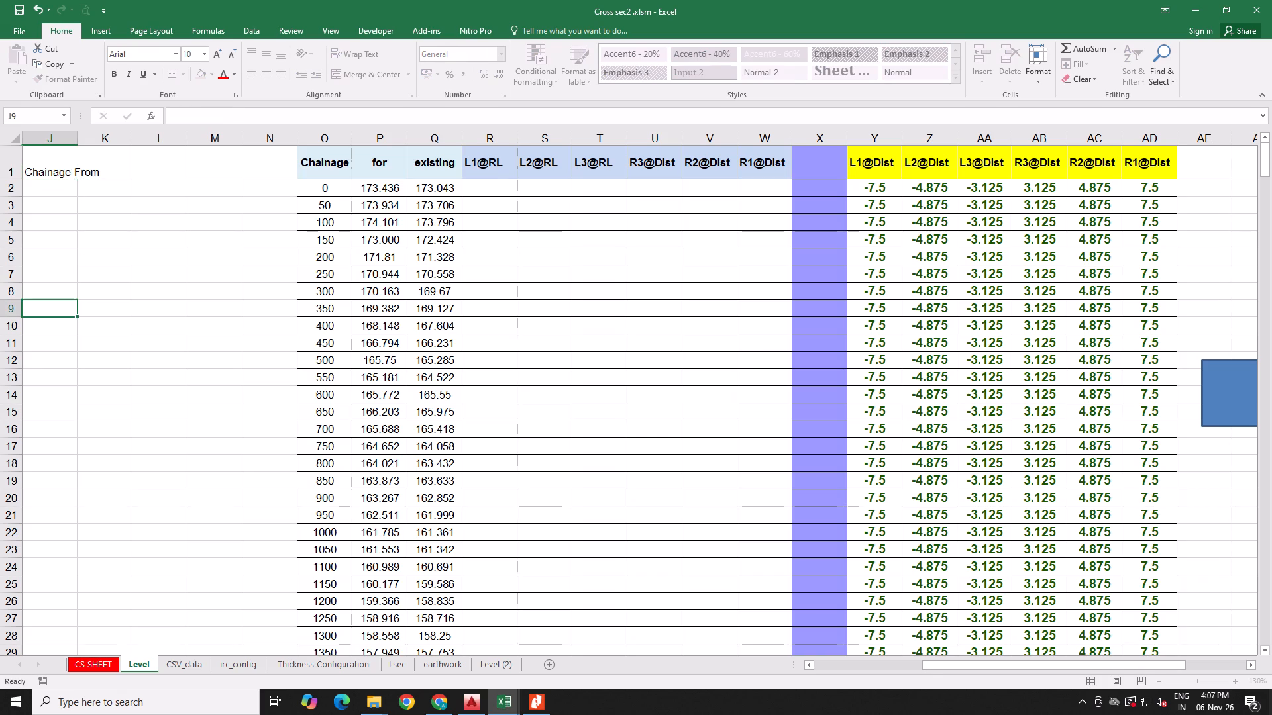
pyautogui.click(53, 167)
pyautogui.click(353, 57)
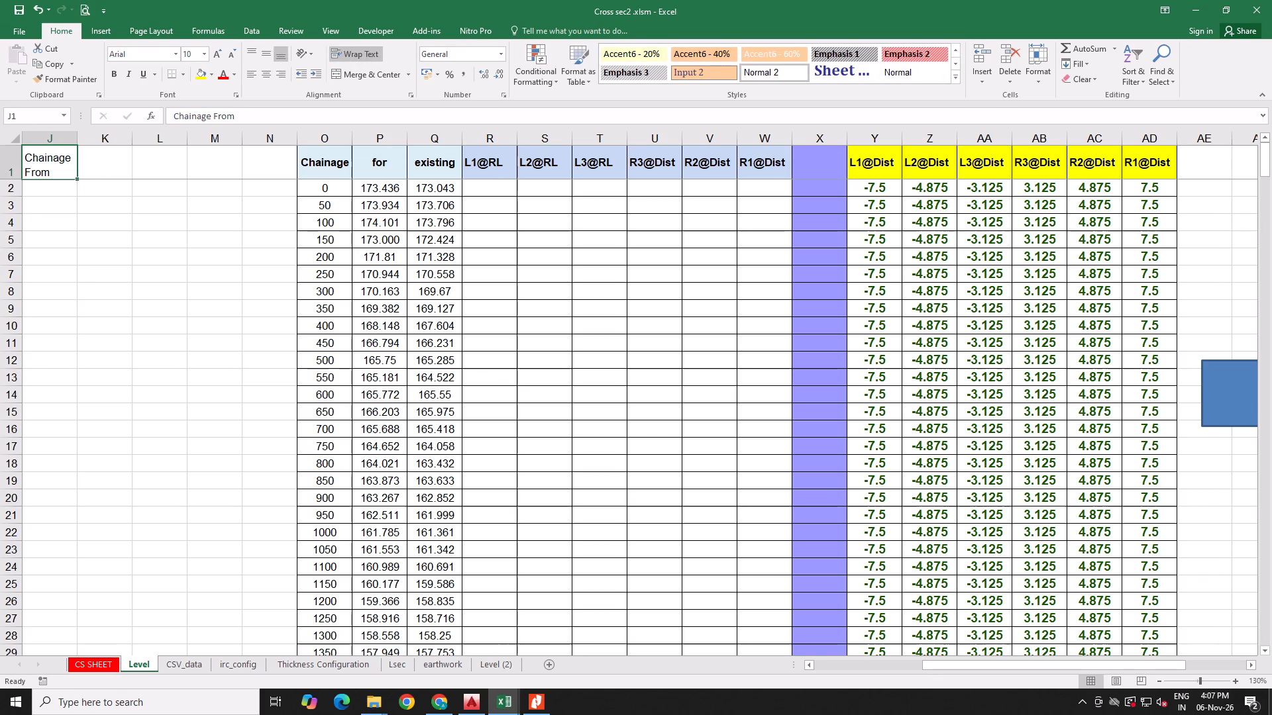
# Copy the "Chainage From" header into K1 and change it to "Chainage To".
pyautogui.moveTo(77, 177); pyautogui.dragTo(115, 177)
pyautogui.tripleClick(105, 171)
pyautogui.click(105, 171)
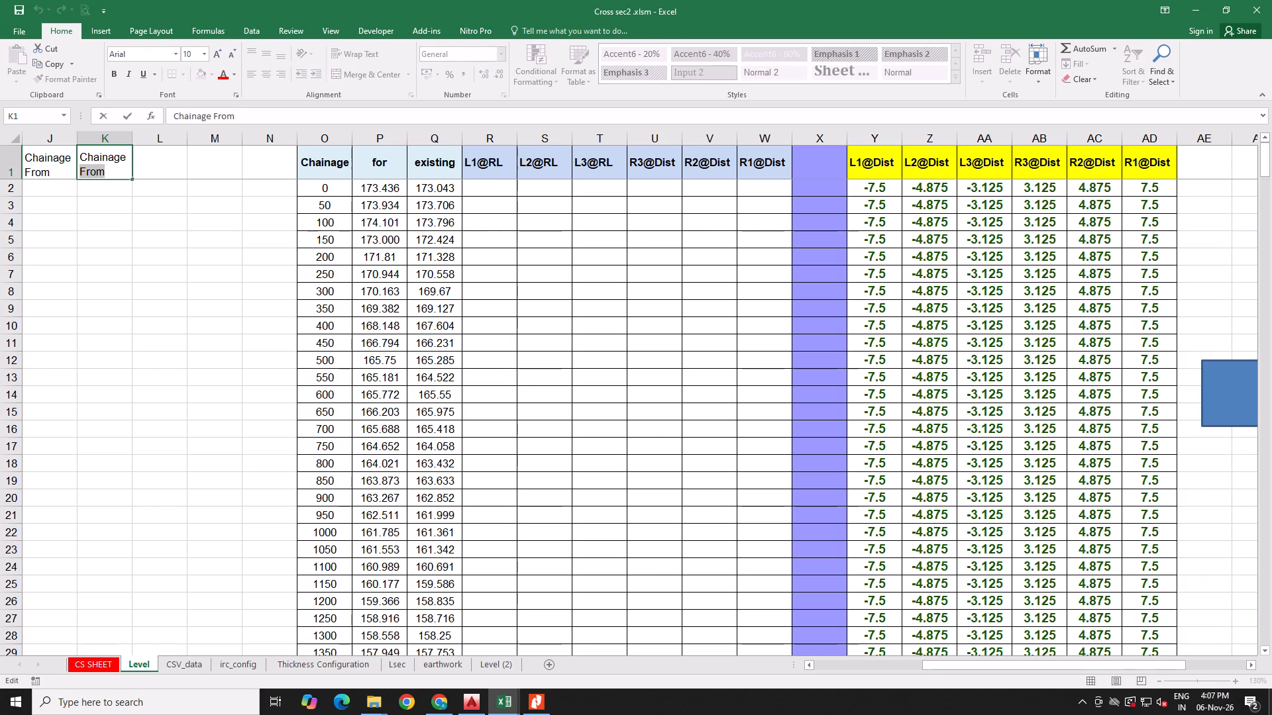
pyautogui.write('To')
pyautogui.click(152, 226)
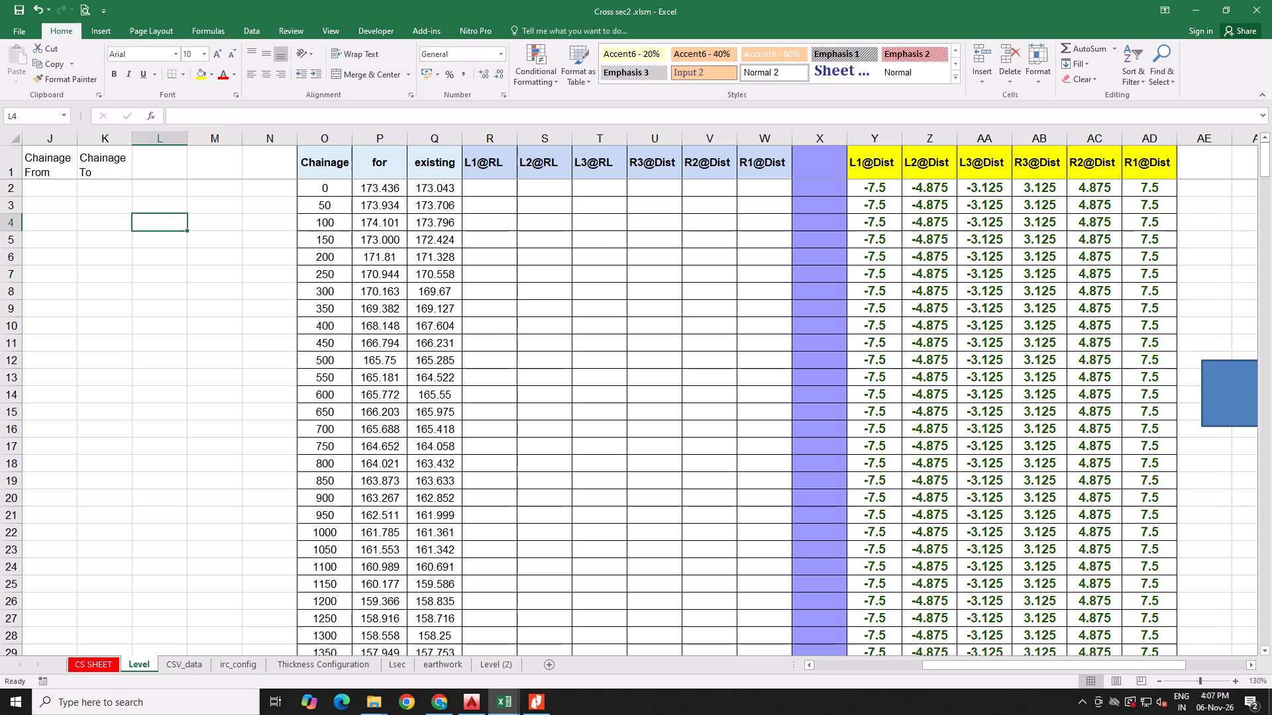
# Enter "Deft" as the header in cell L1 and align it vertically to the middle.
pyautogui.click(154, 160)
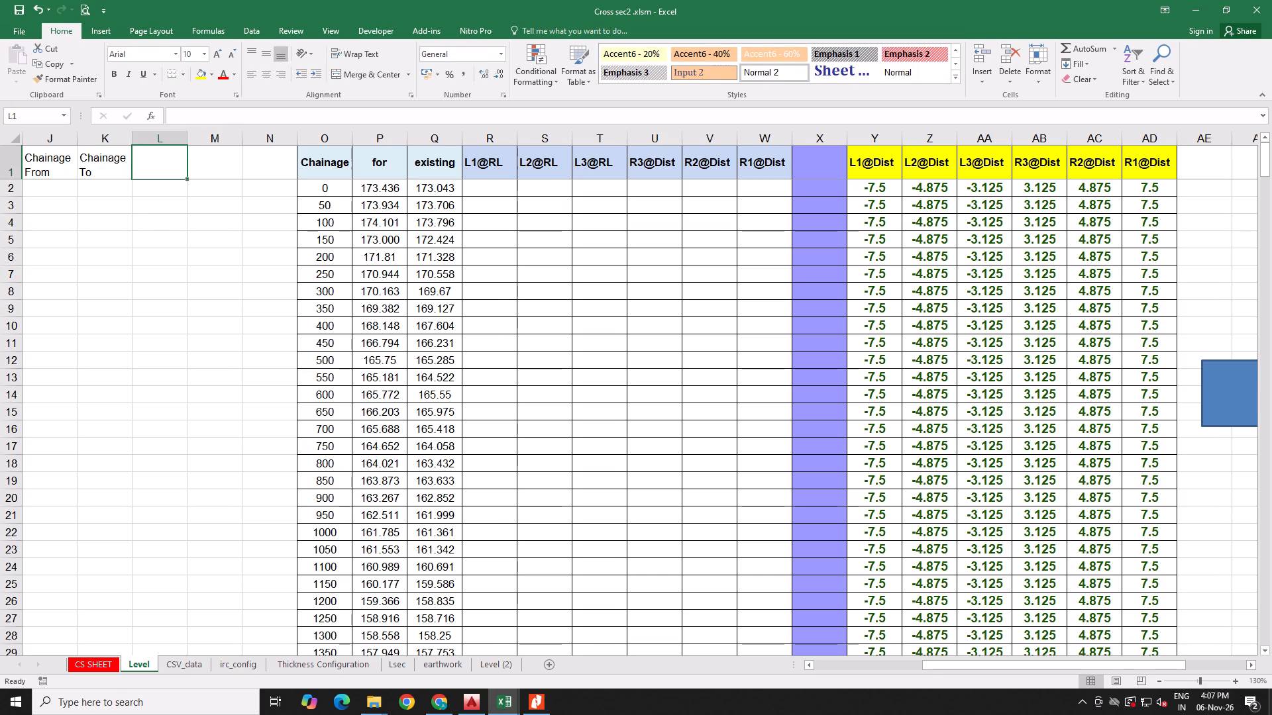
pyautogui.hotkey('shift', 'd')
pyautogui.write('eft')
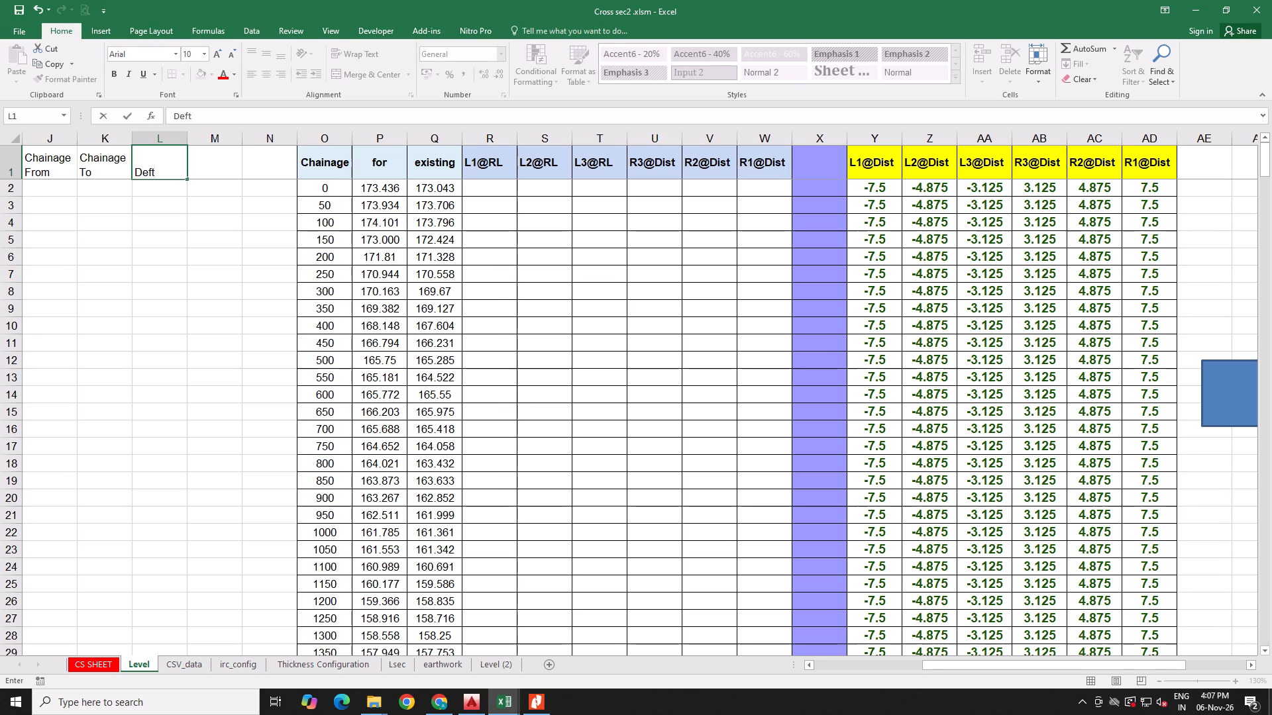
pyautogui.click(156, 204)
pyautogui.click(157, 173)
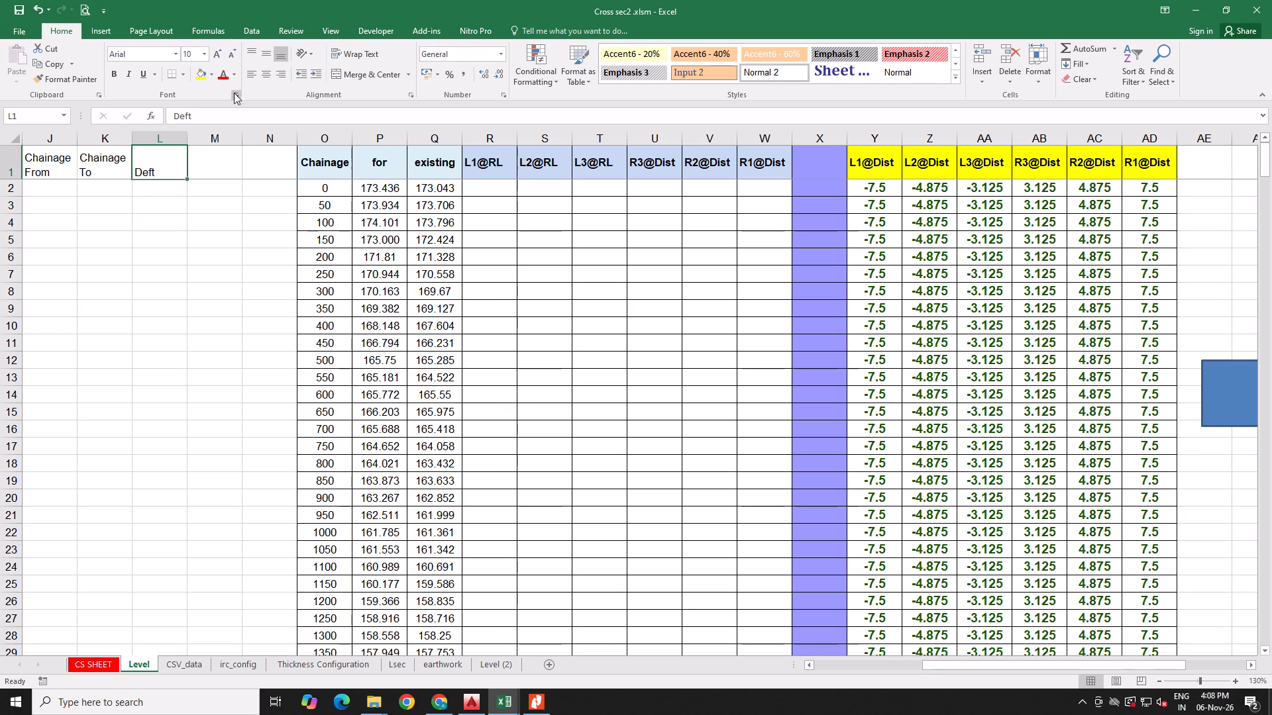
pyautogui.click(264, 59)
# Replace the header in L1 with "Right Side Depth(m)" and wrap its text.
pyautogui.tripleClick(149, 166)
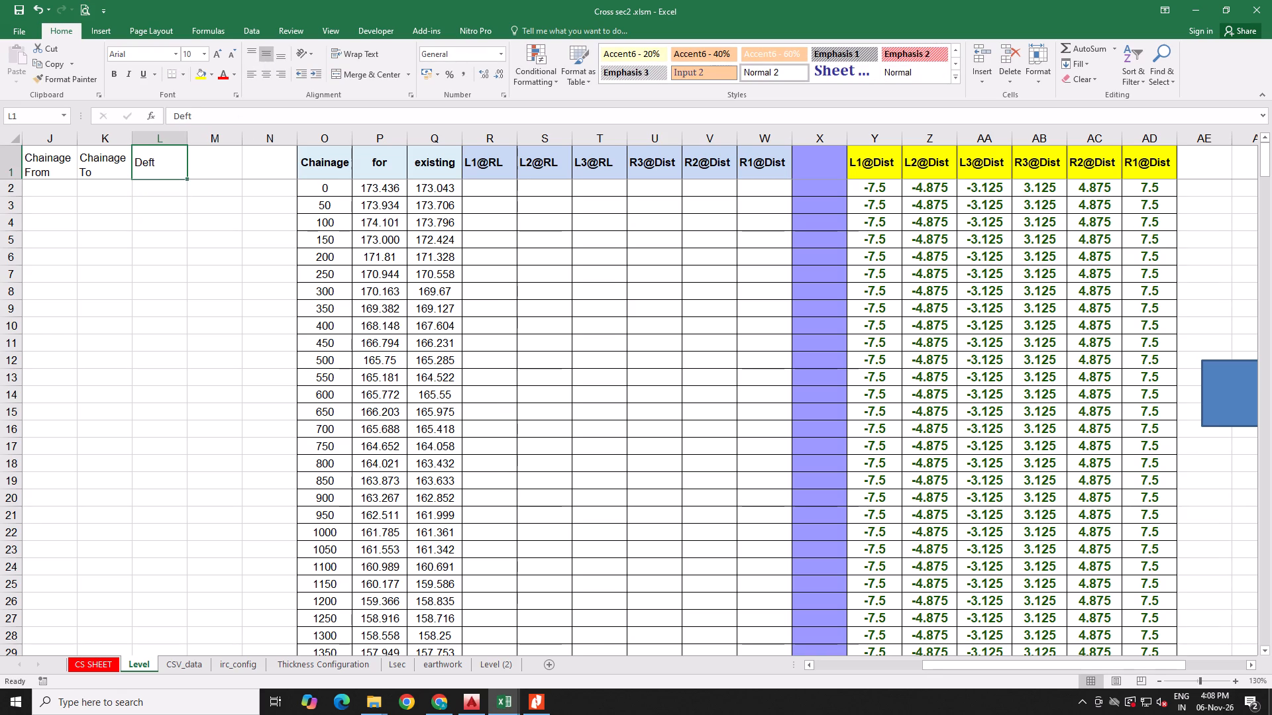
pyautogui.click(149, 165)
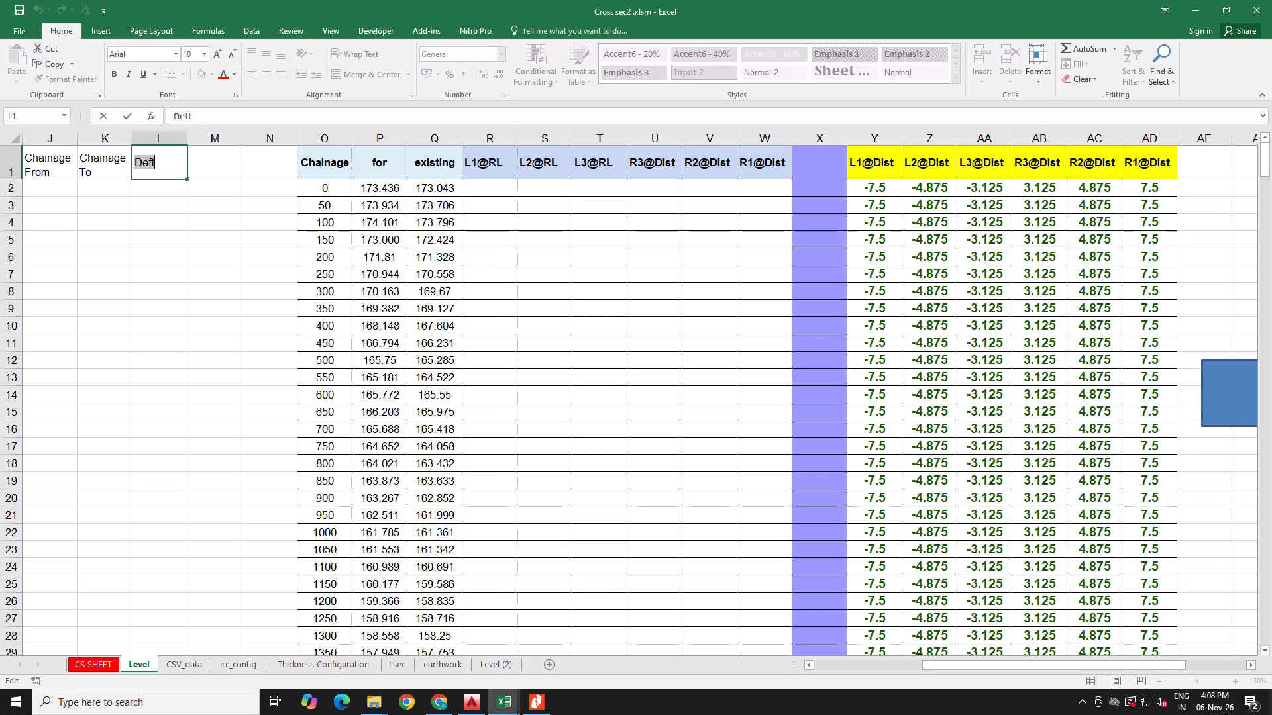
pyautogui.write('Right Side')
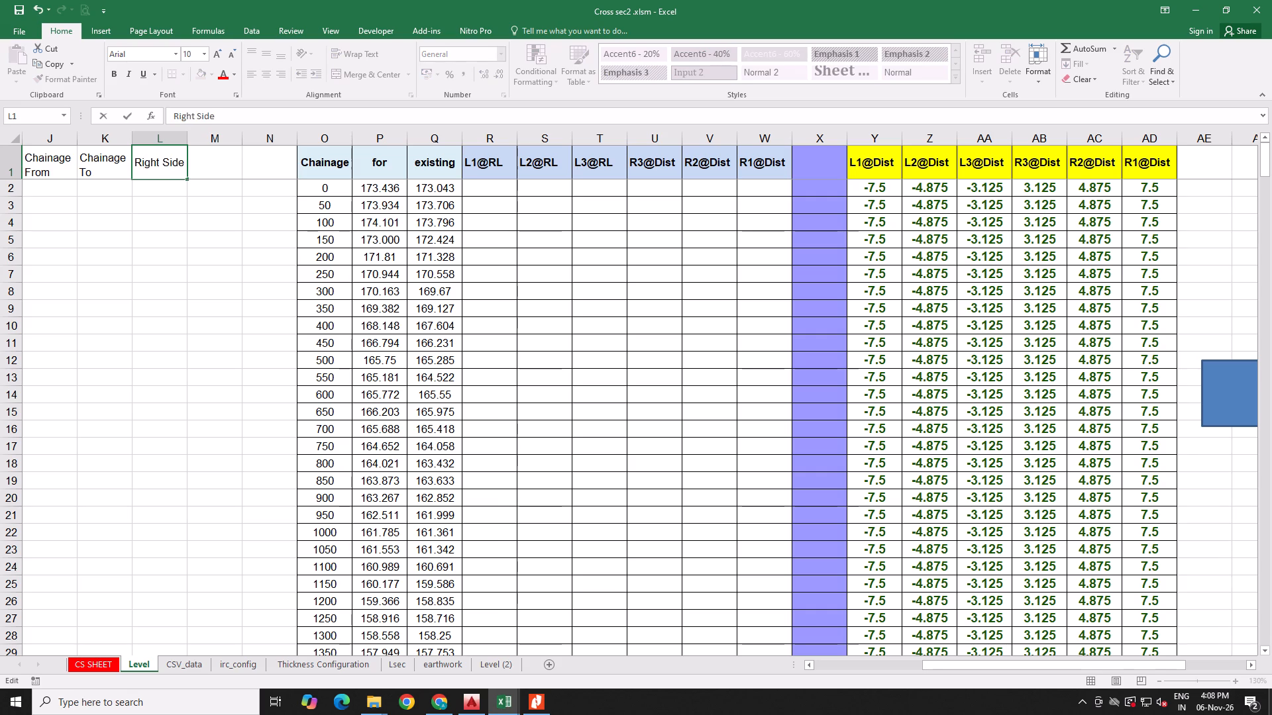
pyautogui.press('space')
pyautogui.hotkey('shift', 'd')
pyautogui.write('epth')
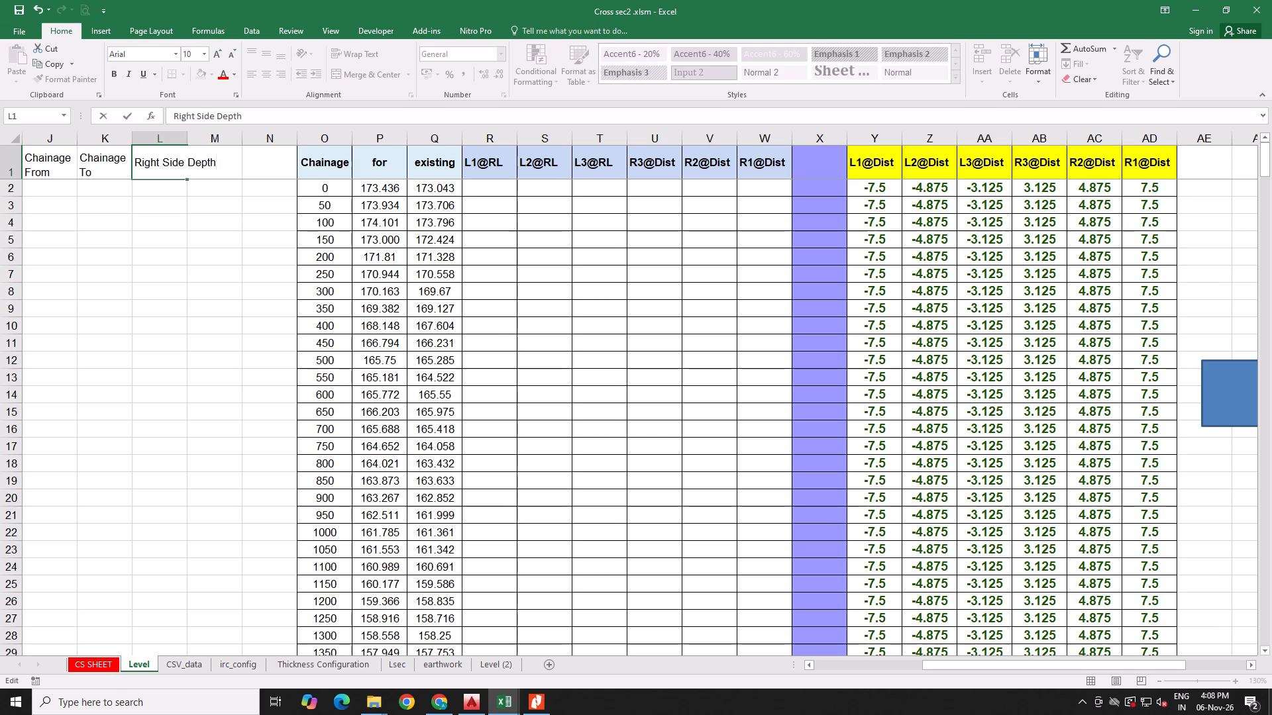
pyautogui.hotkey('shift', '(')
pyautogui.write('m)')
pyautogui.click(109, 266)
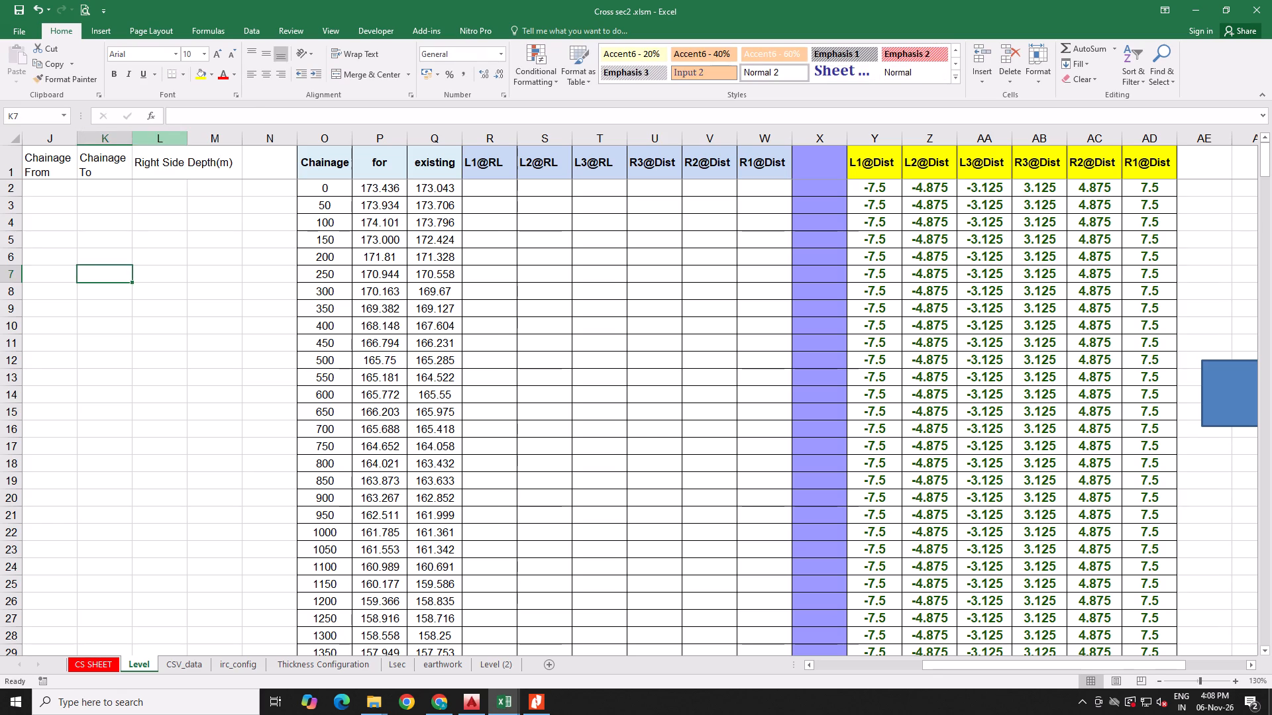
pyautogui.click(159, 160)
pyautogui.click(356, 54)
pyautogui.moveTo(237, 277); pyautogui.dragTo(227, 275)
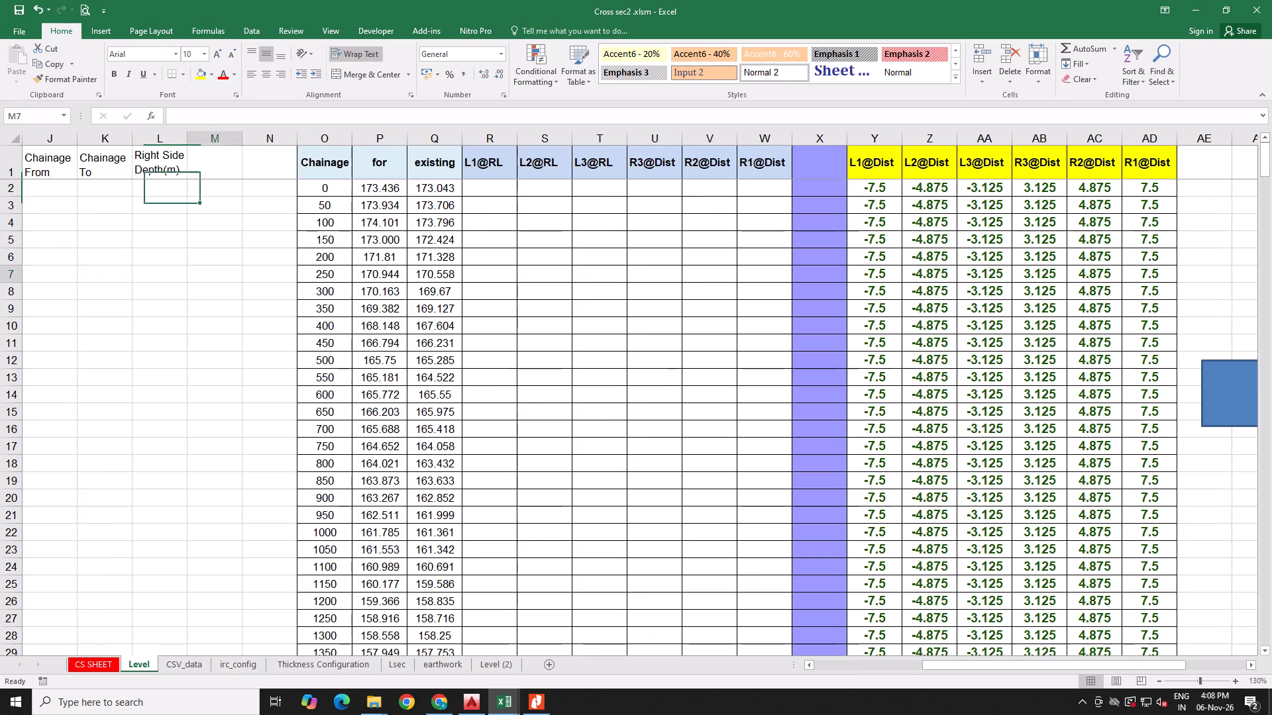
# Copy the "Right Side Depth(m)" header into M1 and change it to "Left Side Depth(m)".
pyautogui.moveTo(227, 275); pyautogui.dragTo(0, 386)
pyautogui.scroll(3, 659, 247)
pyautogui.click(496, 166)
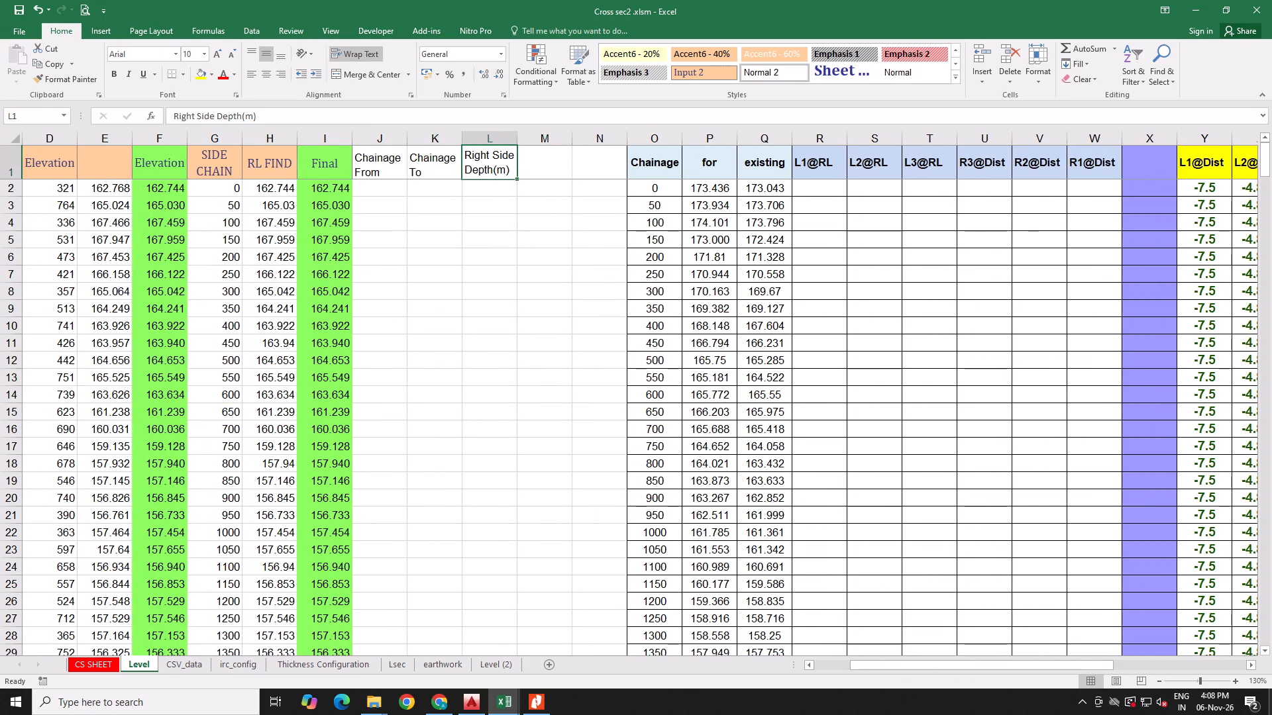
pyautogui.moveTo(518, 181); pyautogui.dragTo(555, 178)
pyautogui.doubleClick(550, 171)
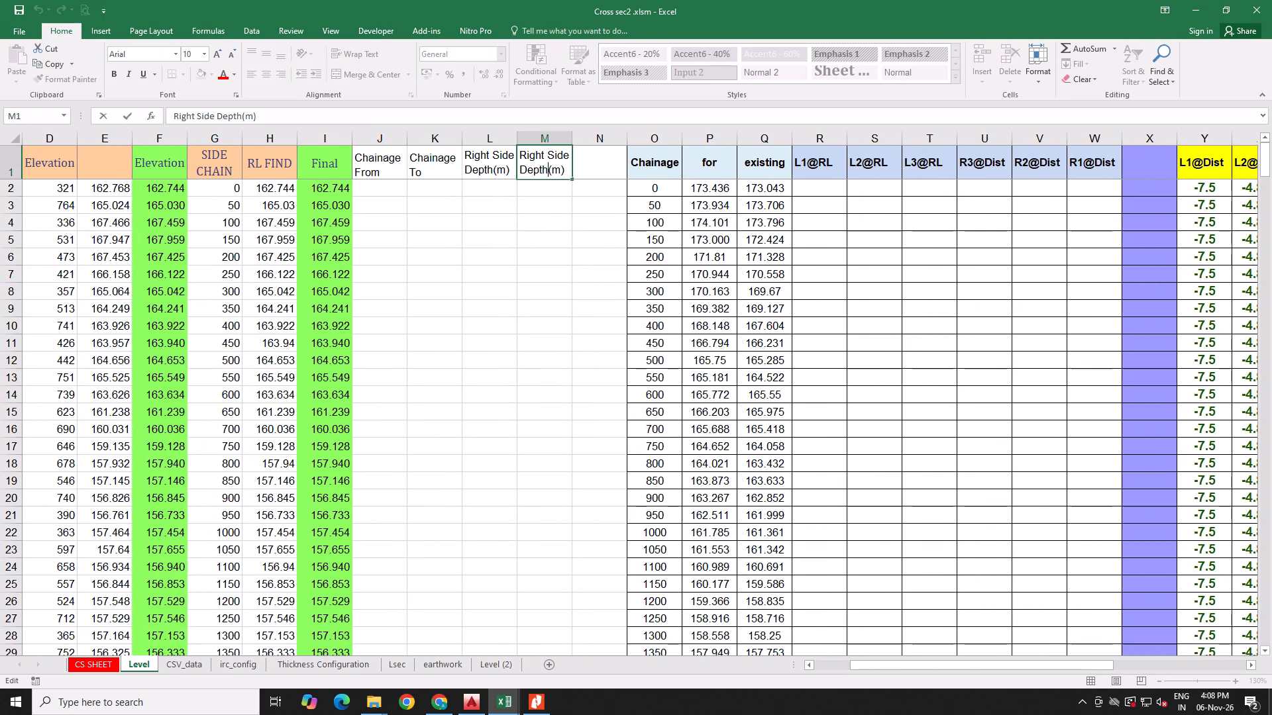
pyautogui.doubleClick(540, 156)
pyautogui.write('Left')
pyautogui.click(548, 245)
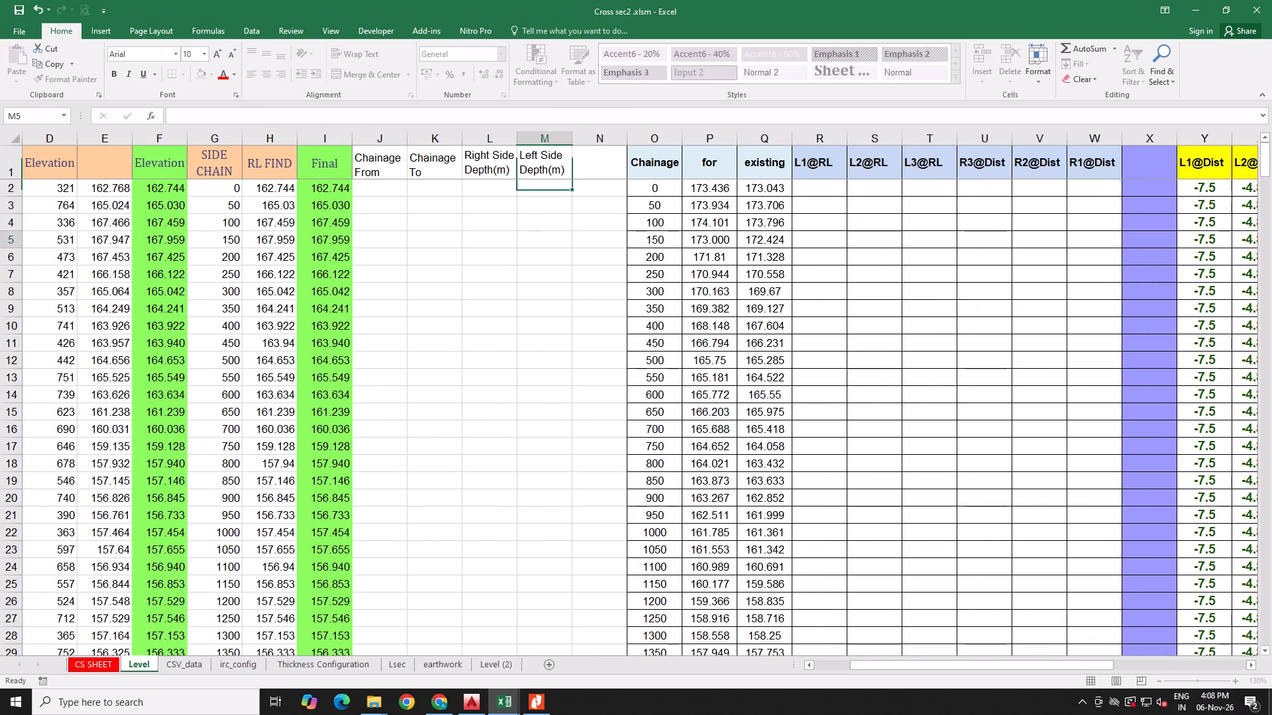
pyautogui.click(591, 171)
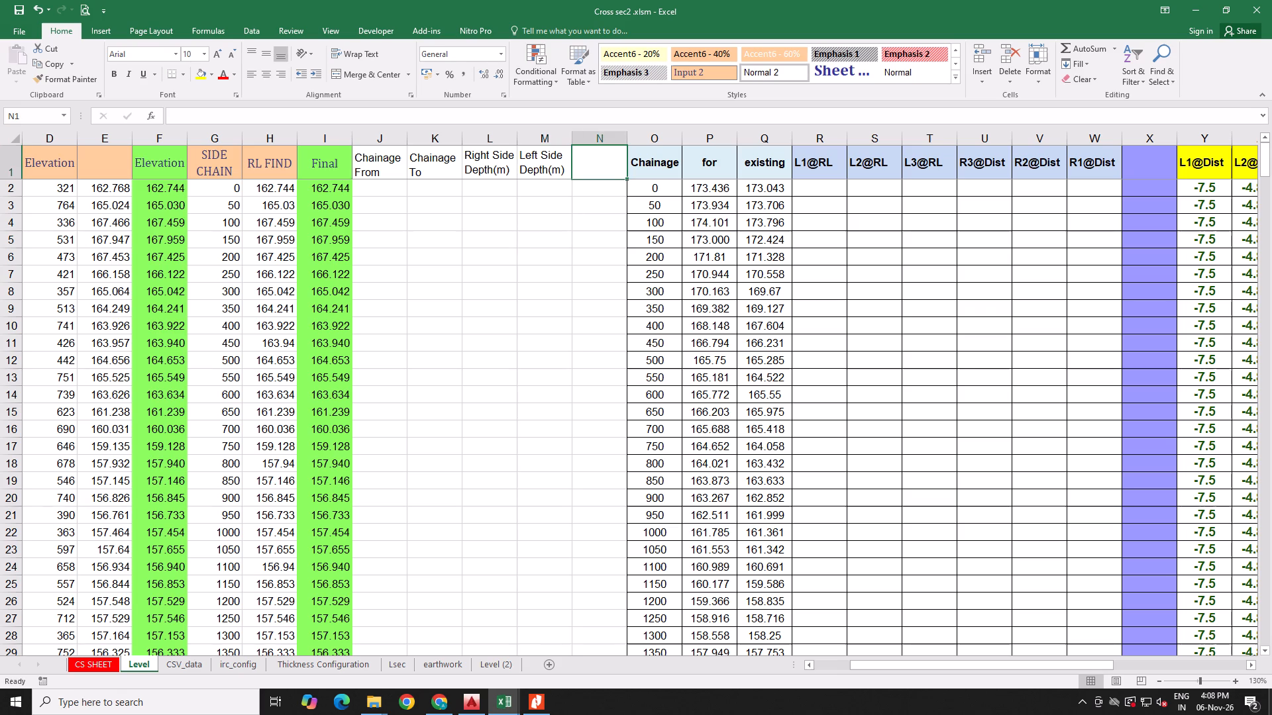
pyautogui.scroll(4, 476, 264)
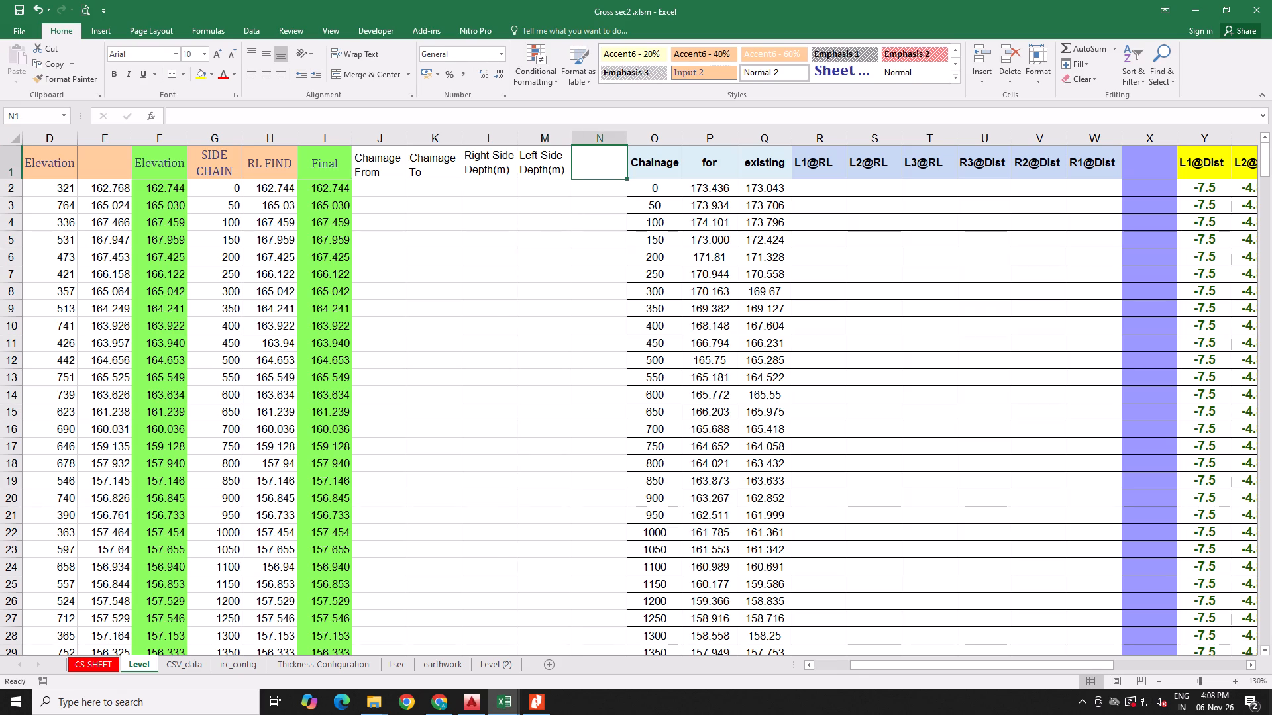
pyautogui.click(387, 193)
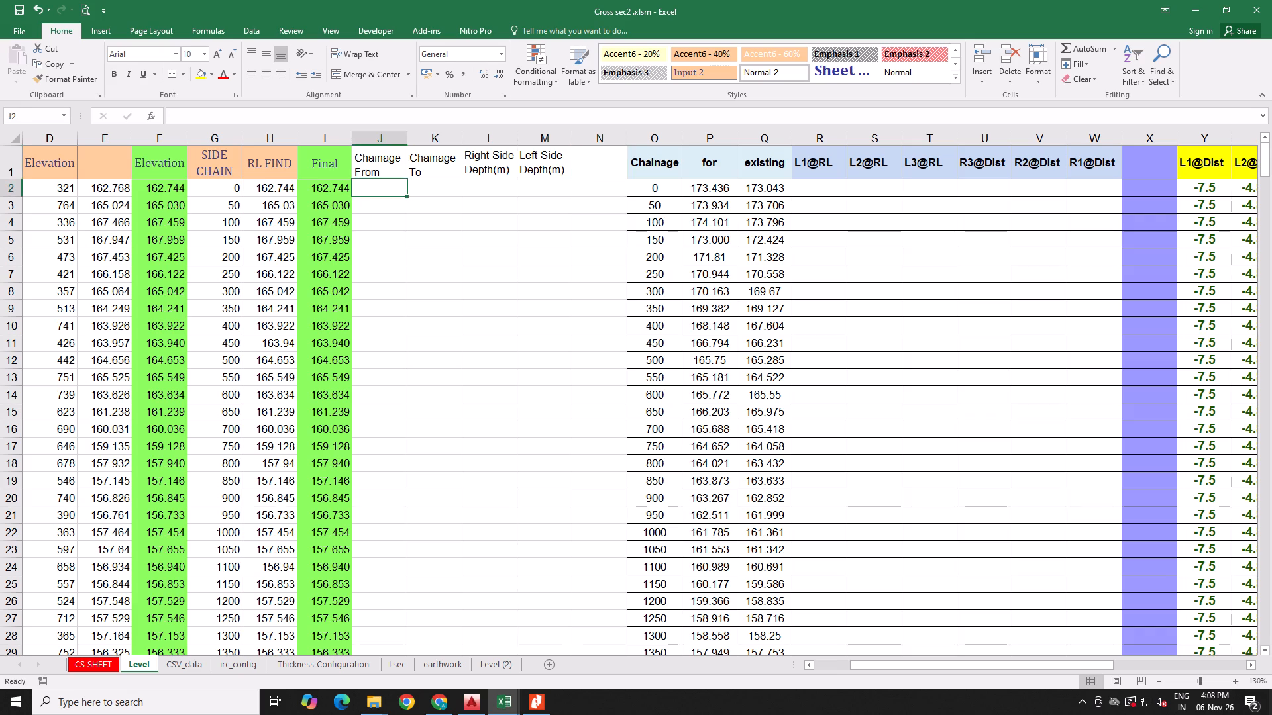
# Center the "Chainage From" and "Chainage To" headers horizontally in J1 and K1.
pyautogui.moveTo(393, 160); pyautogui.dragTo(445, 166)
pyautogui.click(264, 74)
pyautogui.click(441, 266)
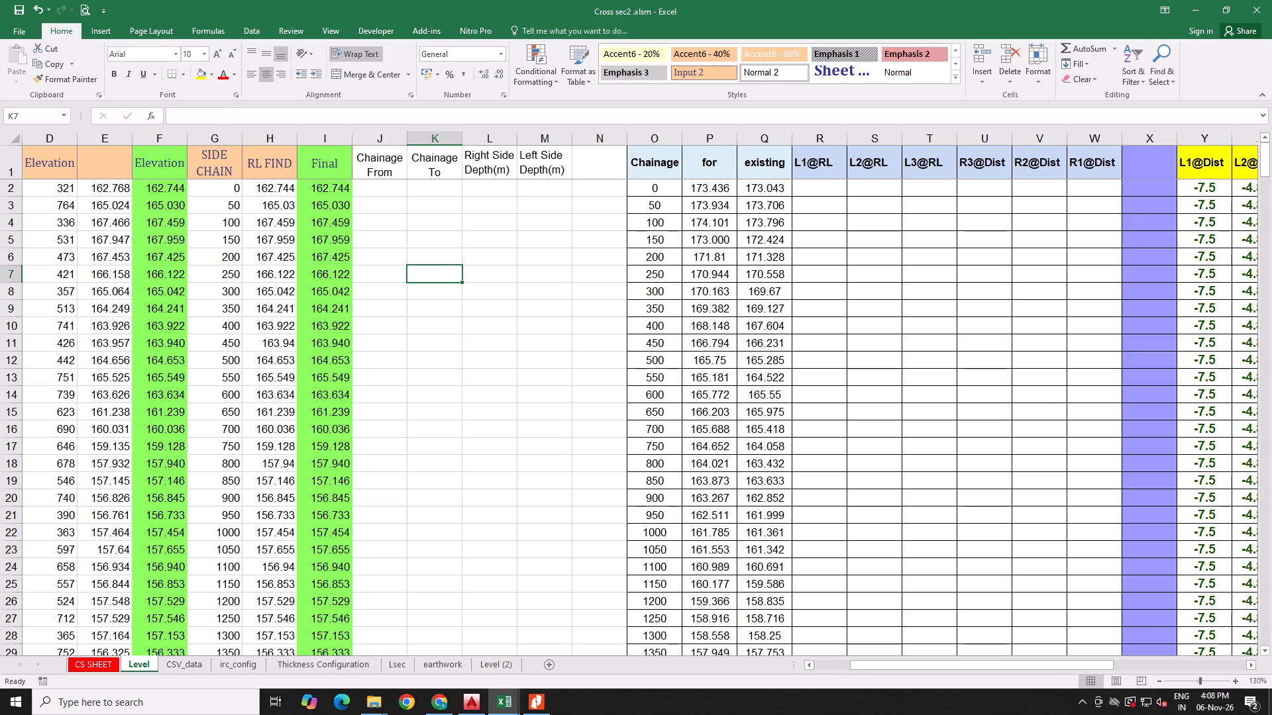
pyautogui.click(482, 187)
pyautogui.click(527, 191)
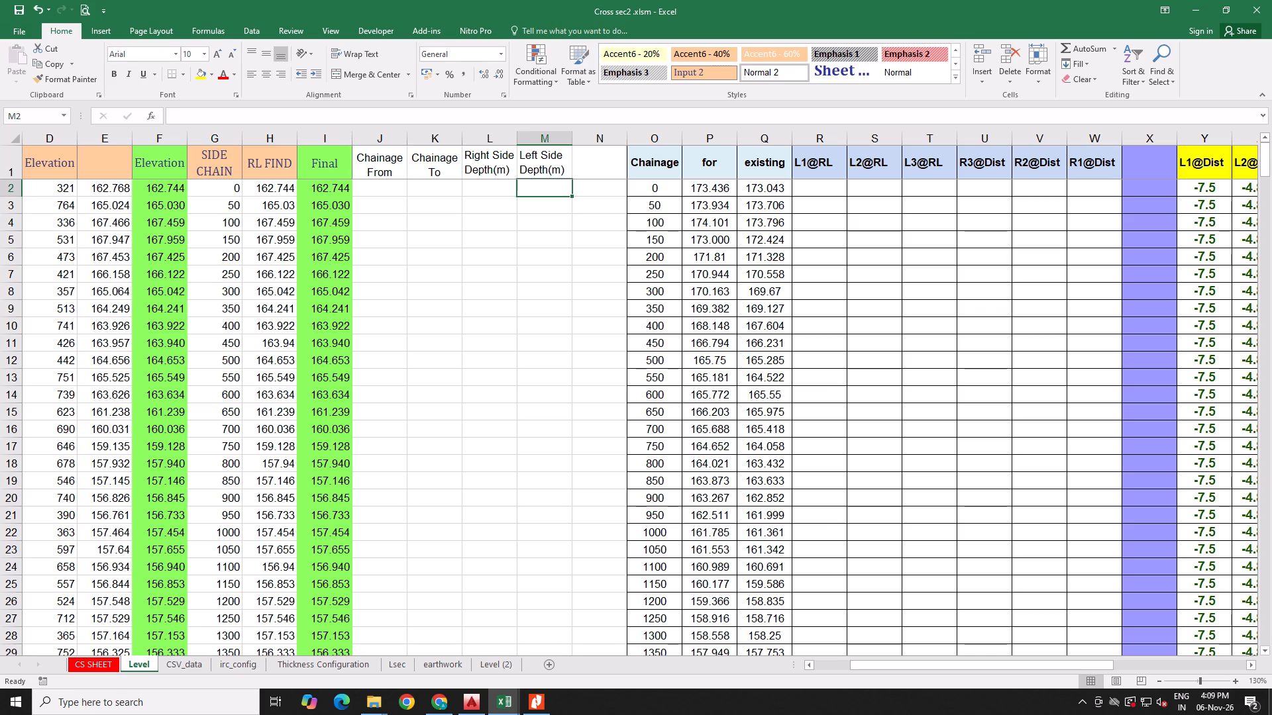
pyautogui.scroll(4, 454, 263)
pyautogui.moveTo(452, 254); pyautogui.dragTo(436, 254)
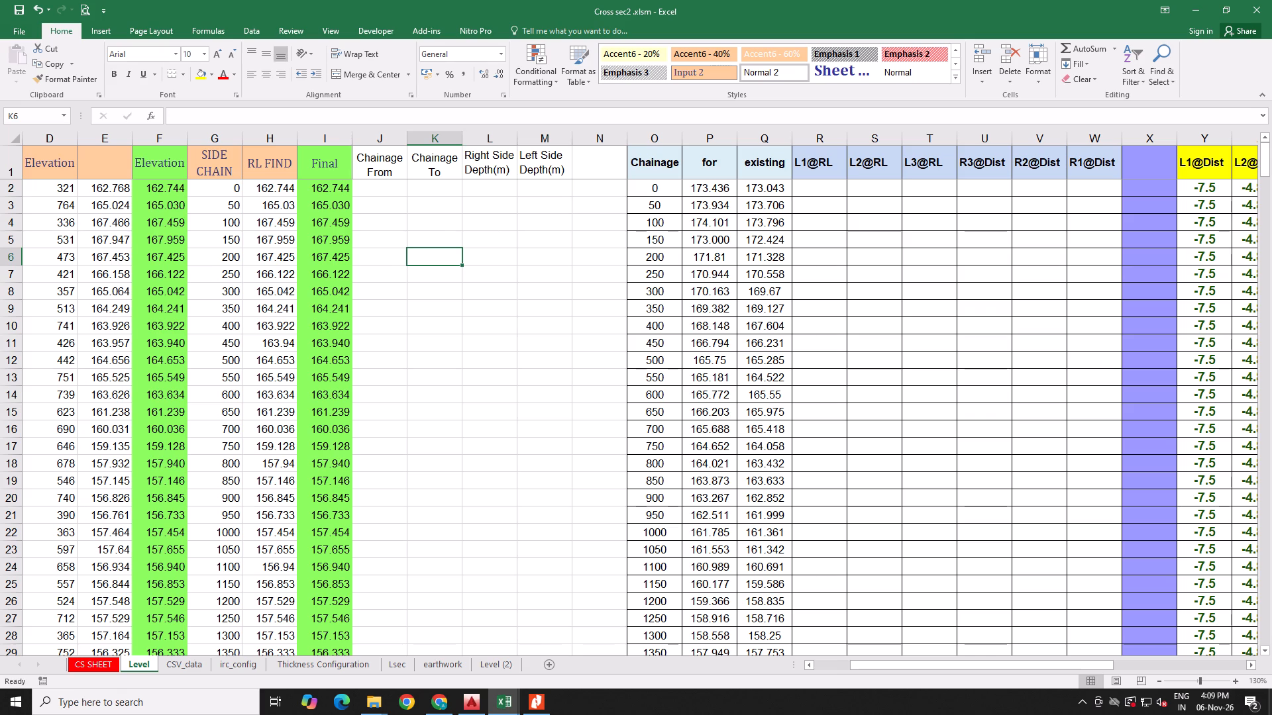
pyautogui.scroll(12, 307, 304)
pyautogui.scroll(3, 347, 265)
# Copy columns D to I of the Level sheet into a new sheet starting at column A, and return to Level.
pyautogui.moveTo(47, 138); pyautogui.dragTo(329, 120)
pyautogui.hotkey('ctrl', 'c')
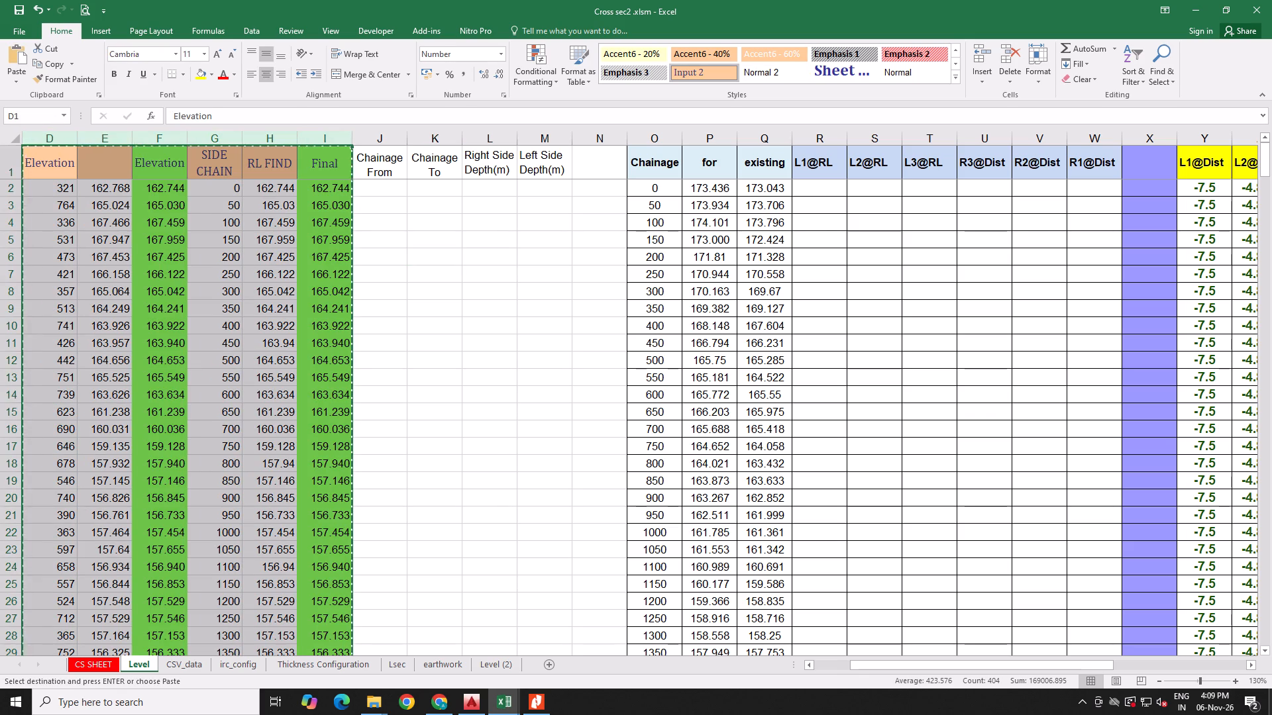
pyautogui.click(550, 664)
pyautogui.click(32, 129)
pyautogui.click(34, 136)
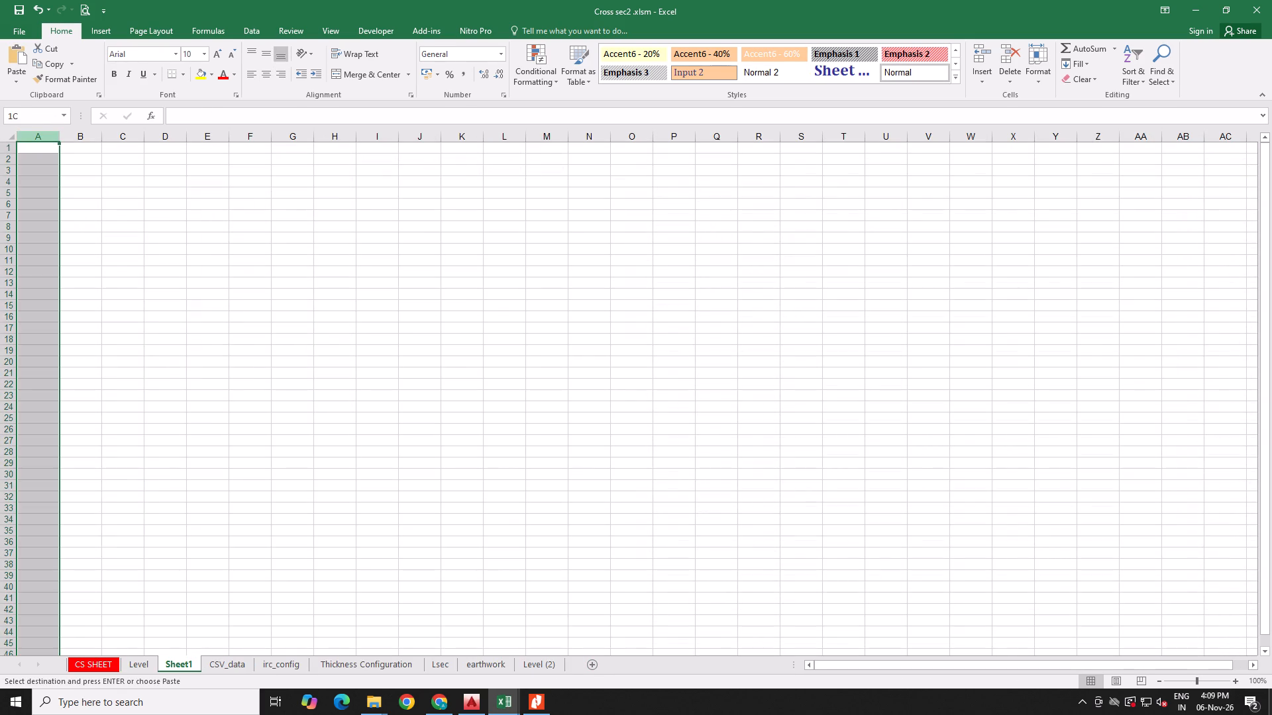
pyautogui.hotkey('ctrl', 'v')
pyautogui.click(74, 191)
pyautogui.click(111, 199)
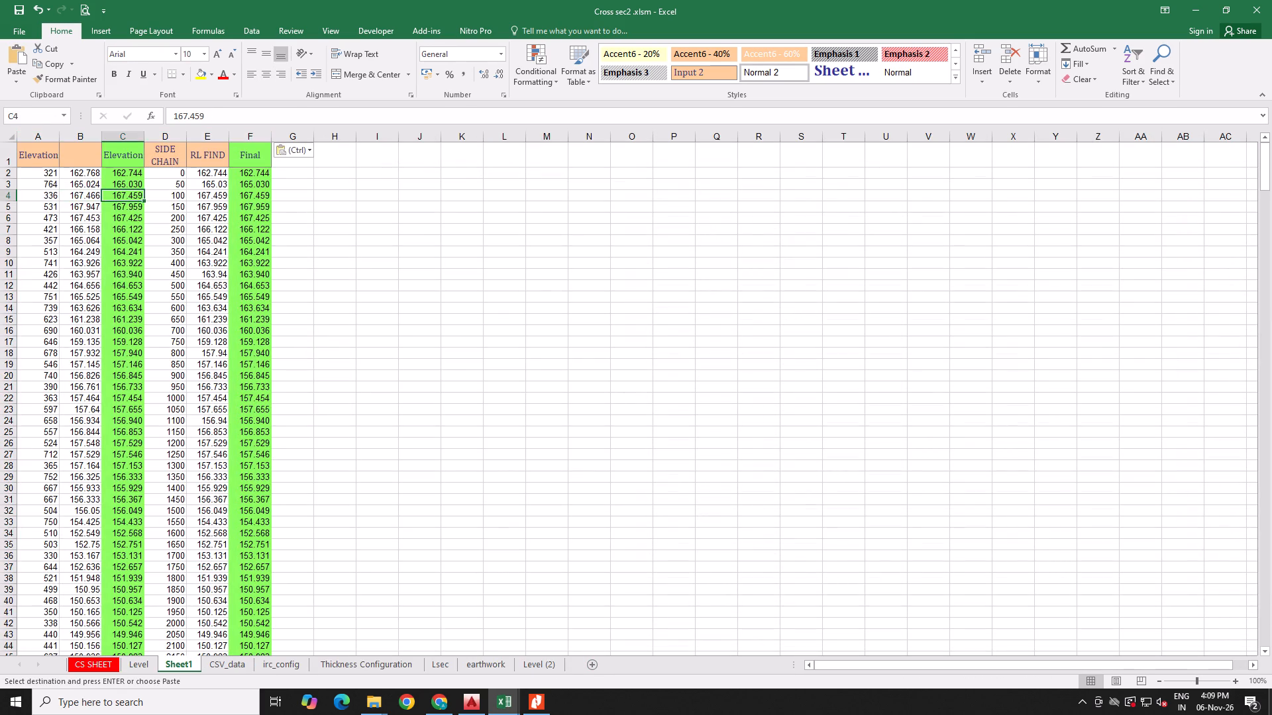
pyautogui.click(150, 206)
pyautogui.click(244, 206)
pyautogui.click(248, 184)
pyautogui.doubleClick(247, 171)
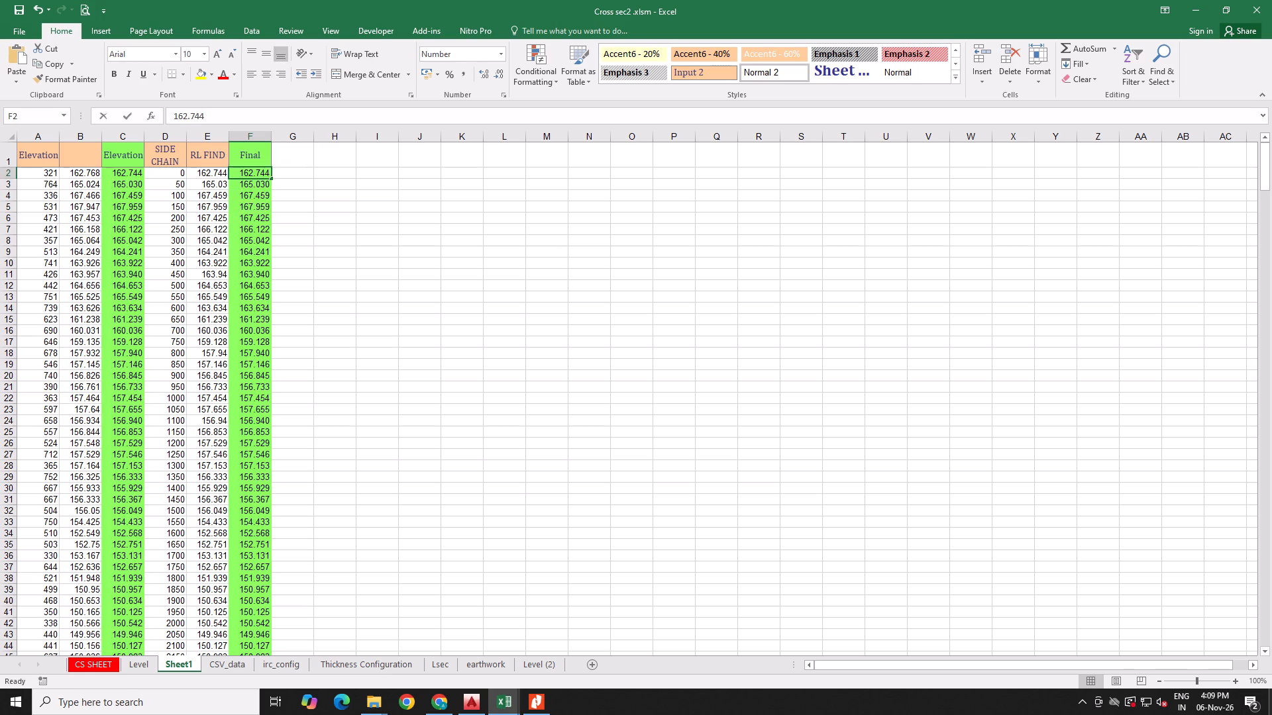
pyautogui.click(187, 199)
pyautogui.click(145, 665)
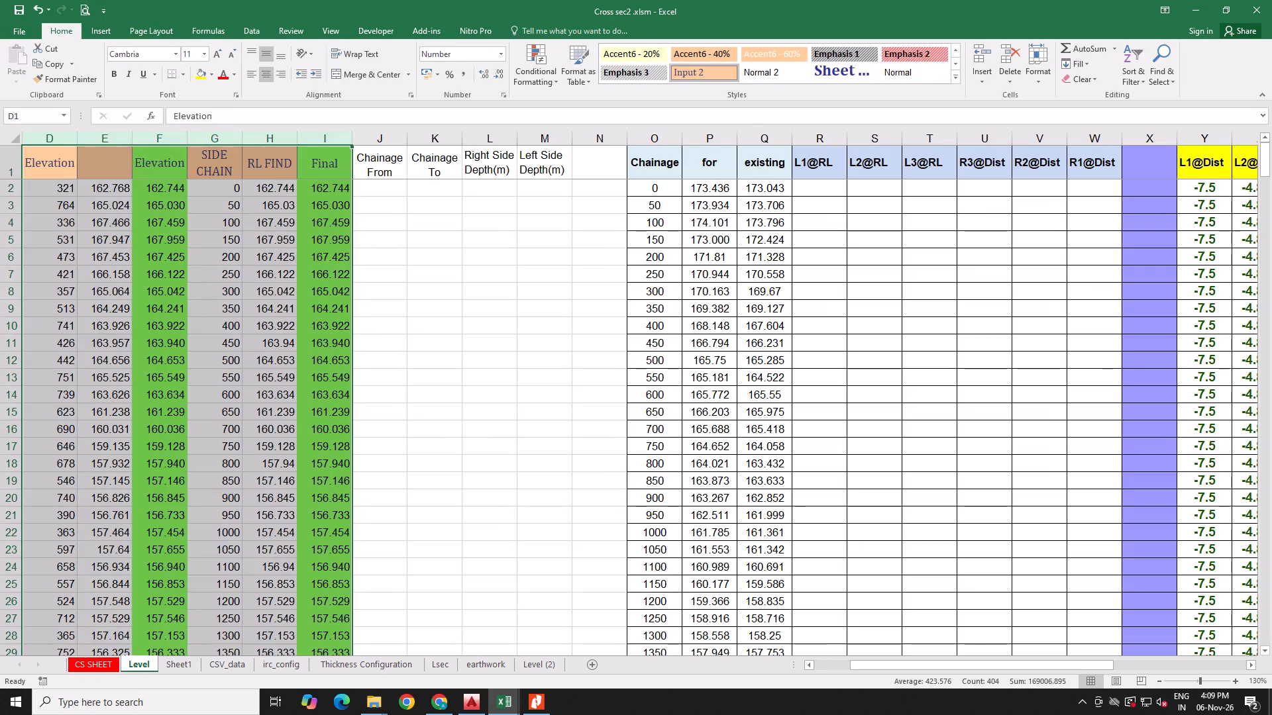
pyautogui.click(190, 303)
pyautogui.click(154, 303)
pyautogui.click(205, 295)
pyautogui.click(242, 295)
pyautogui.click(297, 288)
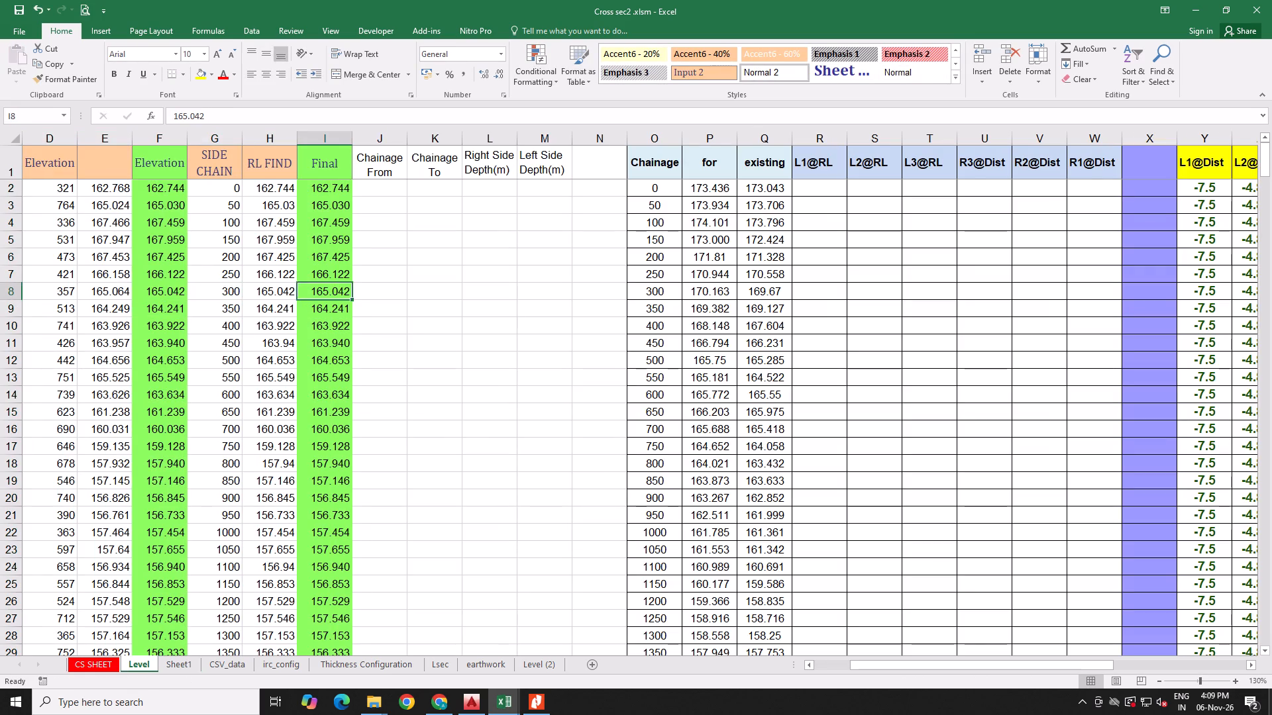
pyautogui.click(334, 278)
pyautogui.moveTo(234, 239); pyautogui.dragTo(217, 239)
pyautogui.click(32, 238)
# Clear the contents of columns A to I on the Level sheet.
pyautogui.moveTo(127, 241); pyautogui.dragTo(0, 226)
pyautogui.scroll(5, 34, 235)
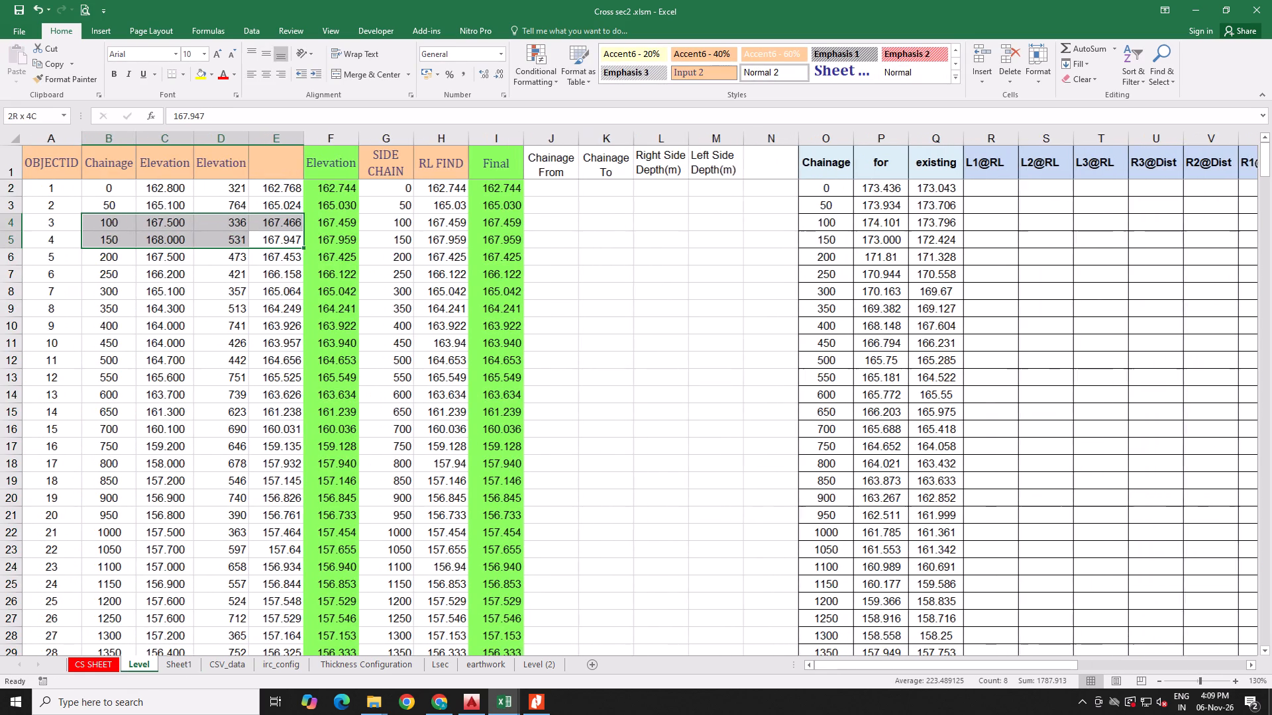
pyautogui.click(165, 192)
pyautogui.click(197, 232)
pyautogui.click(255, 227)
pyautogui.click(272, 202)
pyautogui.click(347, 202)
pyautogui.click(353, 202)
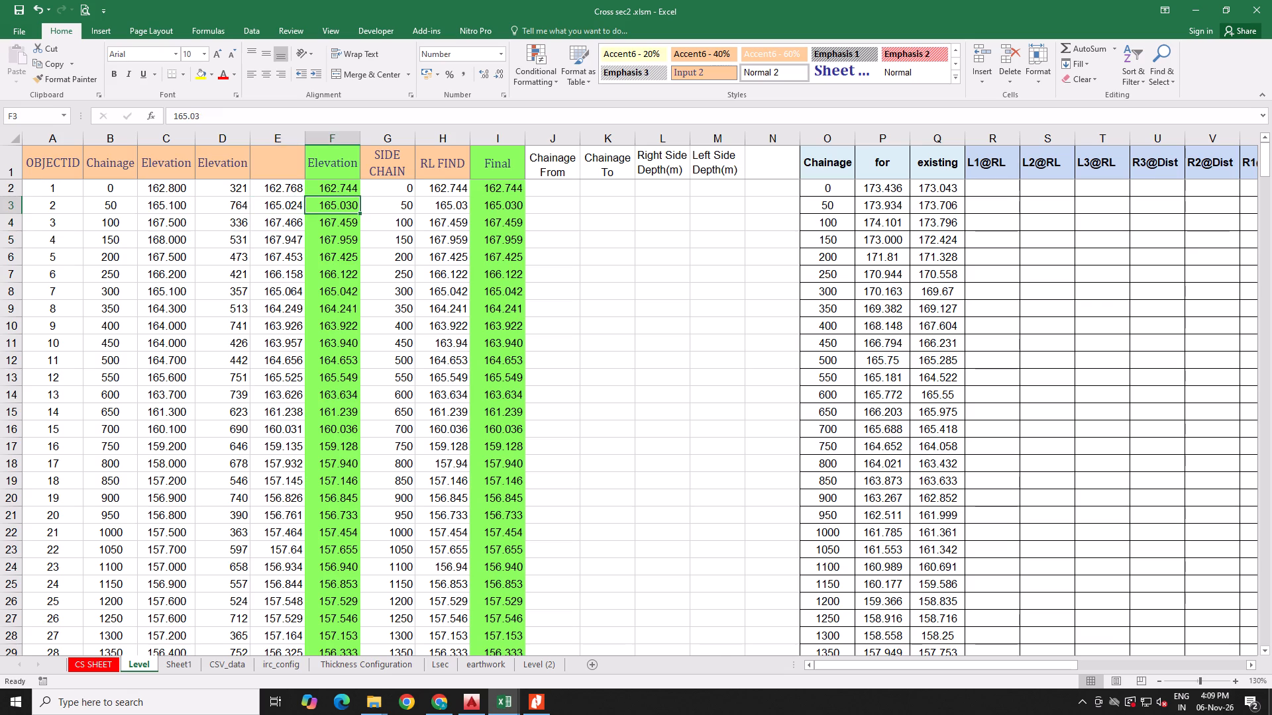
pyautogui.moveTo(494, 132); pyautogui.dragTo(0, 131)
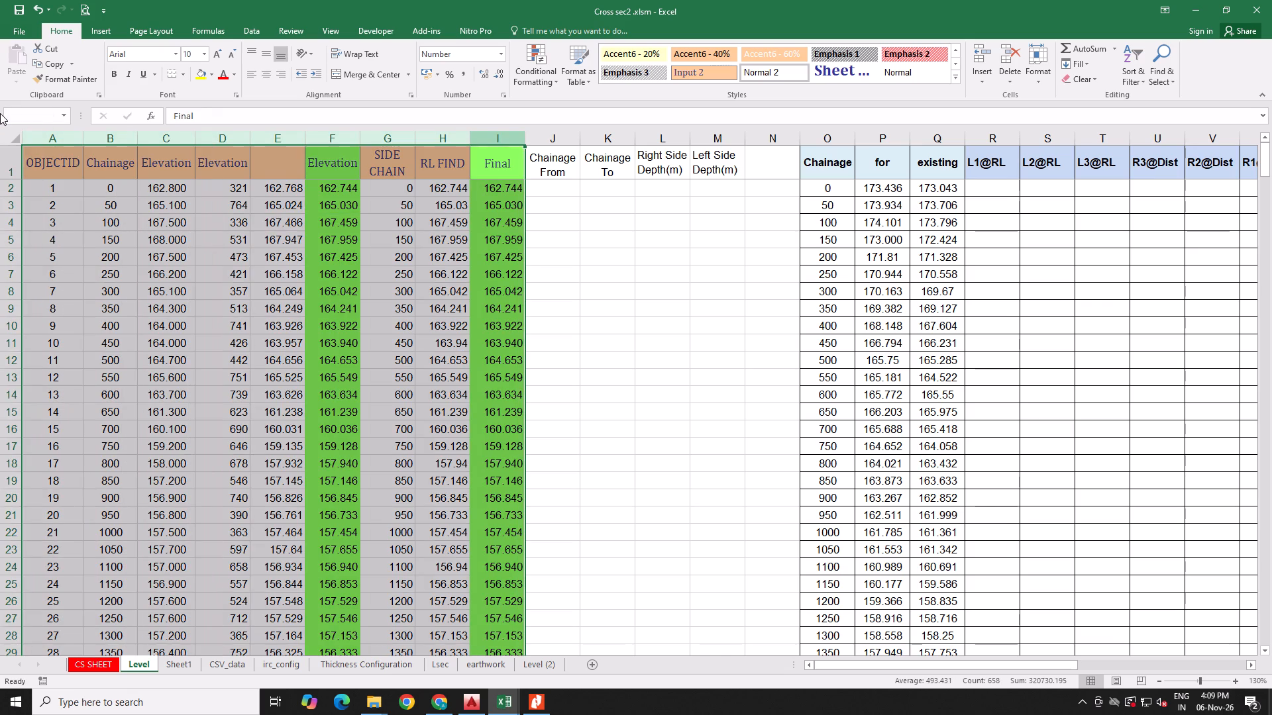
pyautogui.press('Delete')
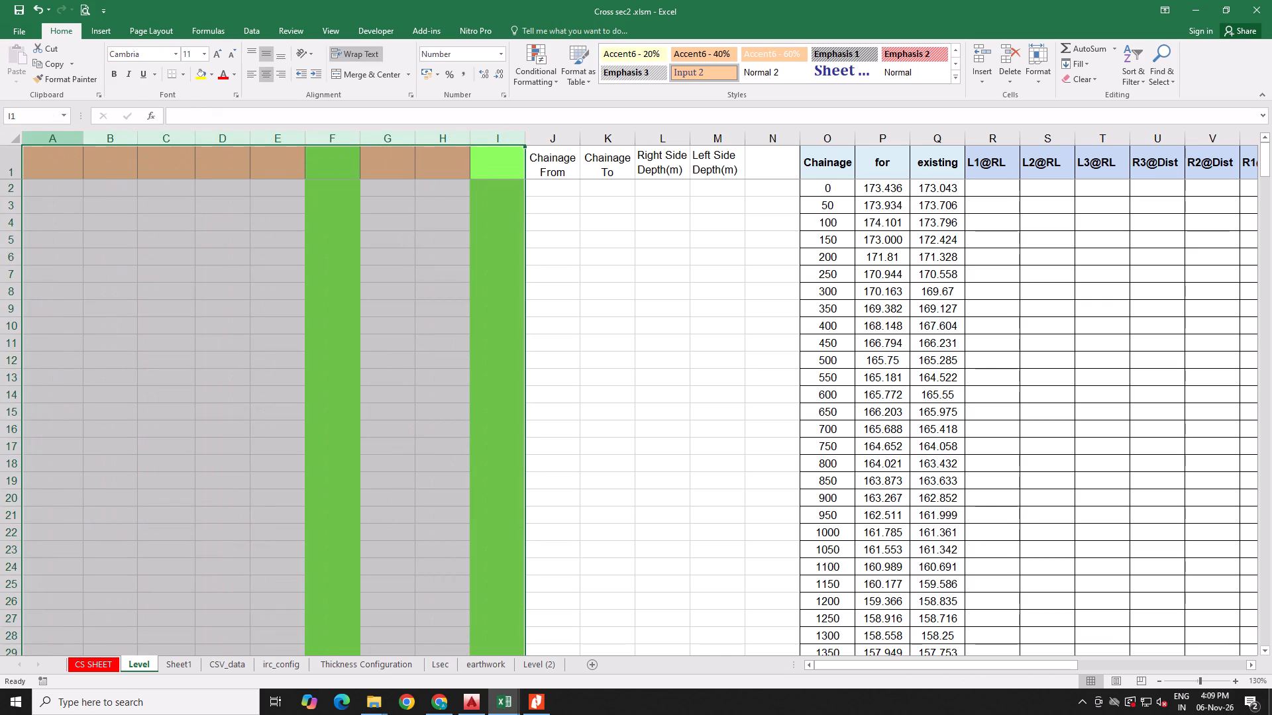
# Reset the formatting of columns A to I by merging and unmerging them, and set them to No Fill.
pyautogui.rightClick(33, 139)
pyautogui.click(319, 262)
pyautogui.rightClick(197, 203)
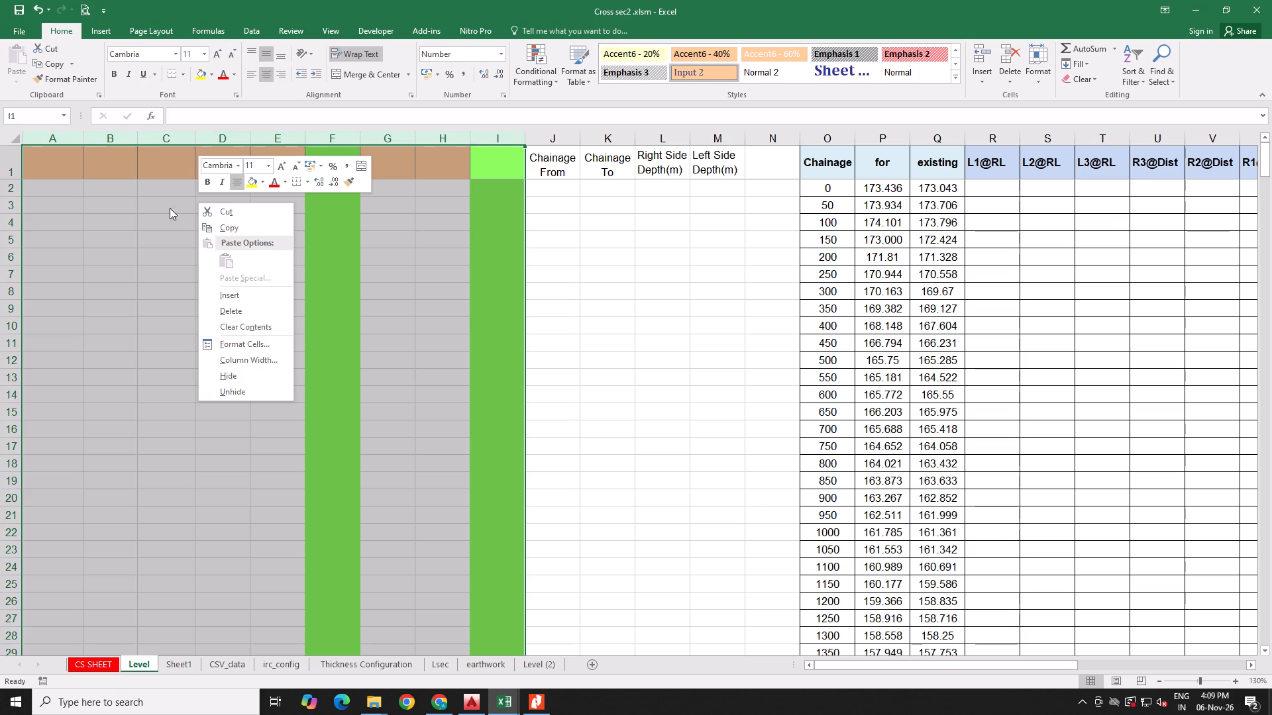
pyautogui.click(138, 208)
pyautogui.click(358, 74)
pyautogui.click(358, 74)
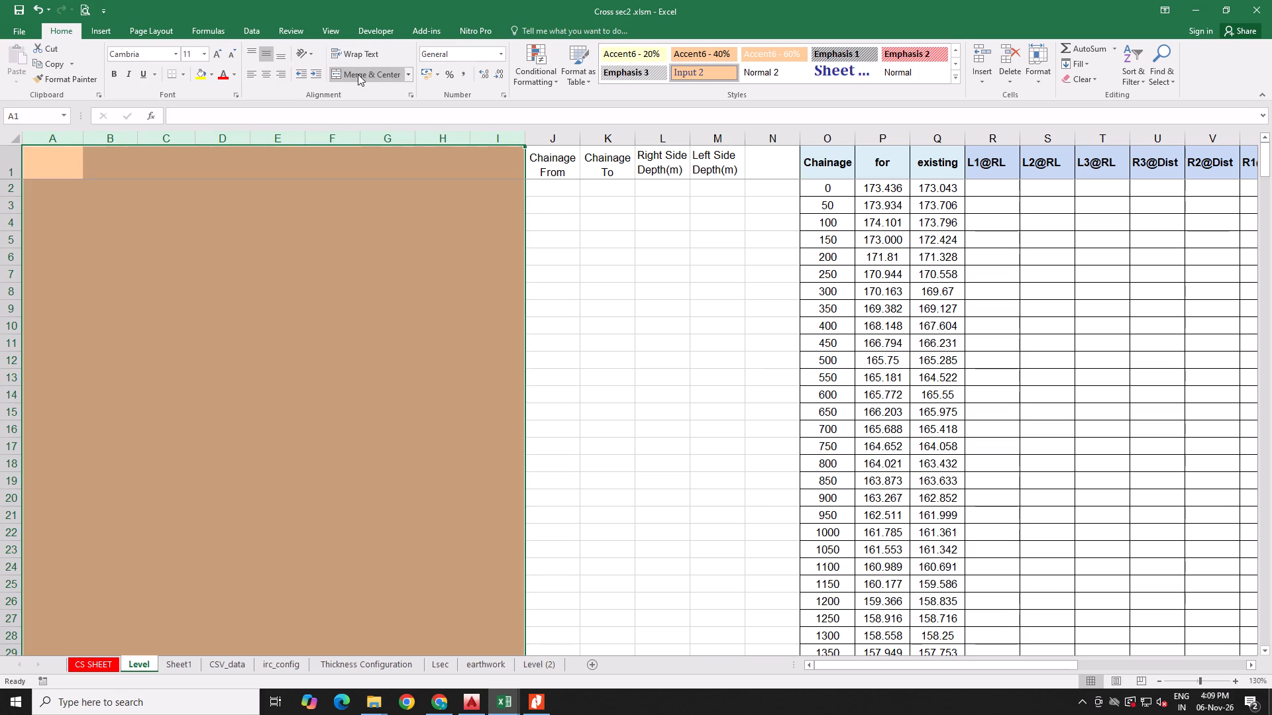
pyautogui.click(215, 75)
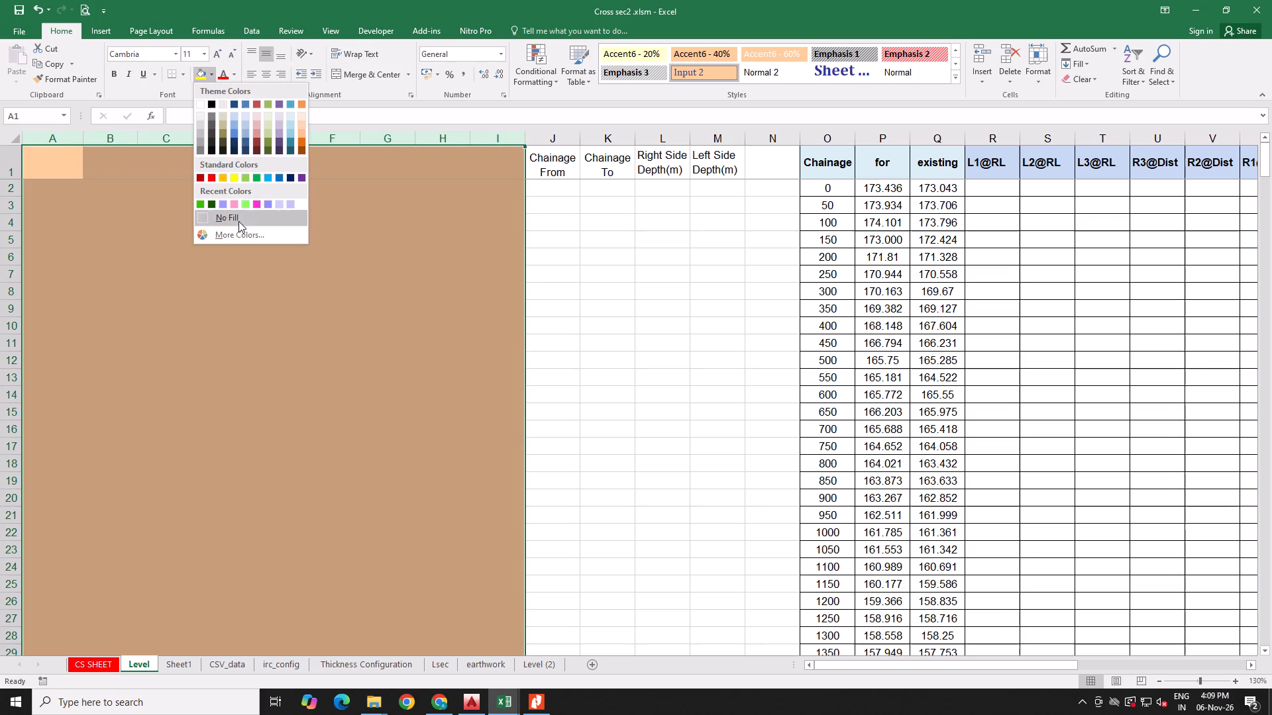
pyautogui.click(237, 224)
pyautogui.click(319, 244)
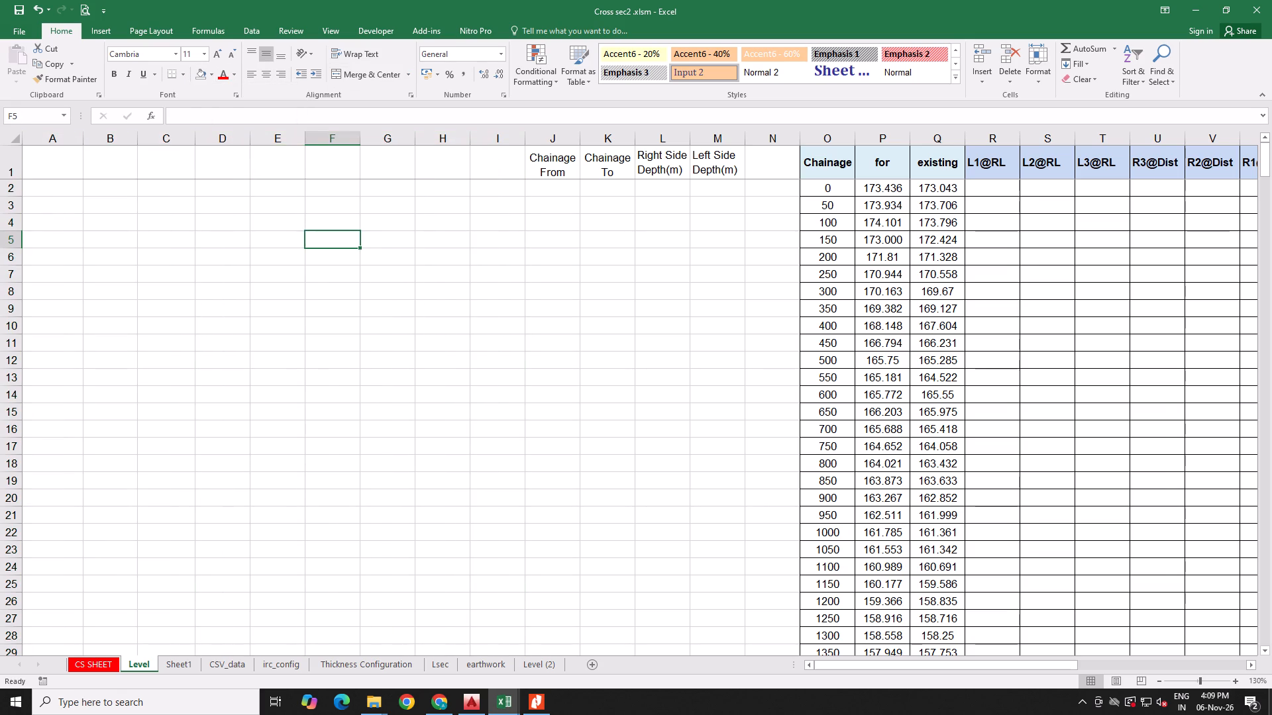
# Move the four chainage and depth headers from J1:M1 to A1:D1.
pyautogui.moveTo(554, 161); pyautogui.dragTo(707, 160)
pyautogui.moveTo(710, 177); pyautogui.dragTo(169, 175)
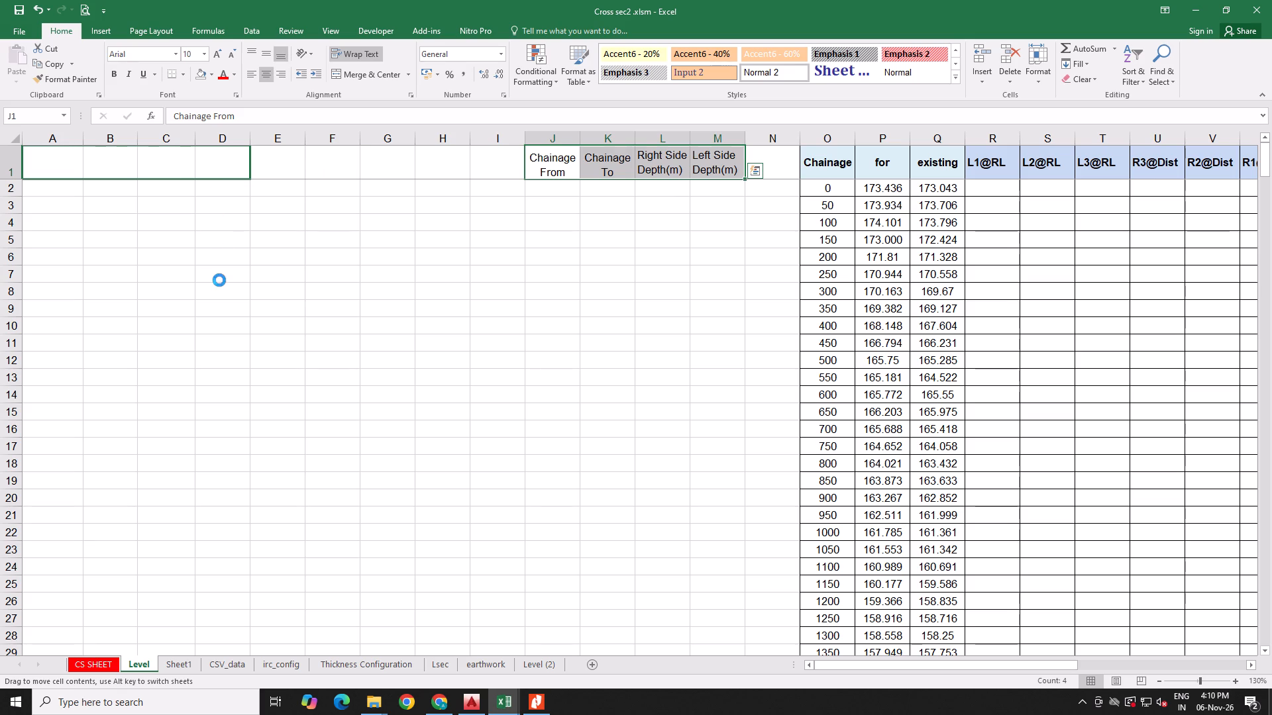
pyautogui.click(631, 385)
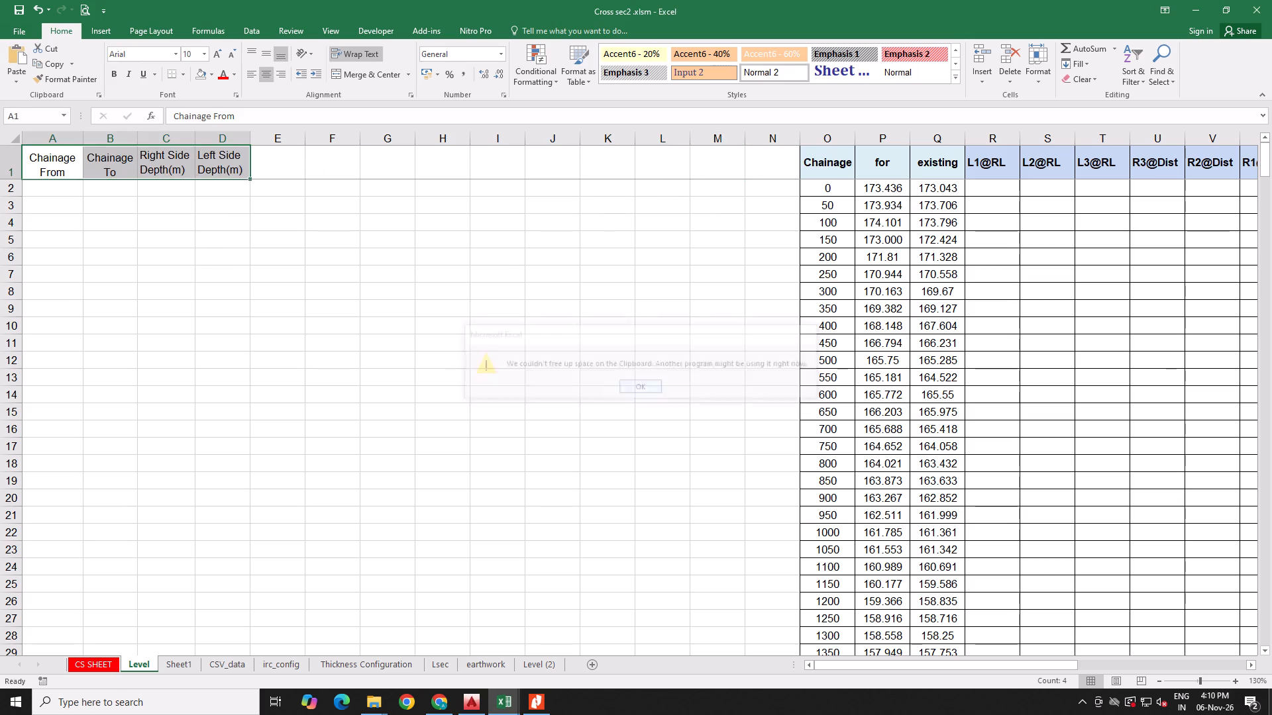
pyautogui.click(362, 287)
pyautogui.moveTo(209, 282); pyautogui.dragTo(0, 304)
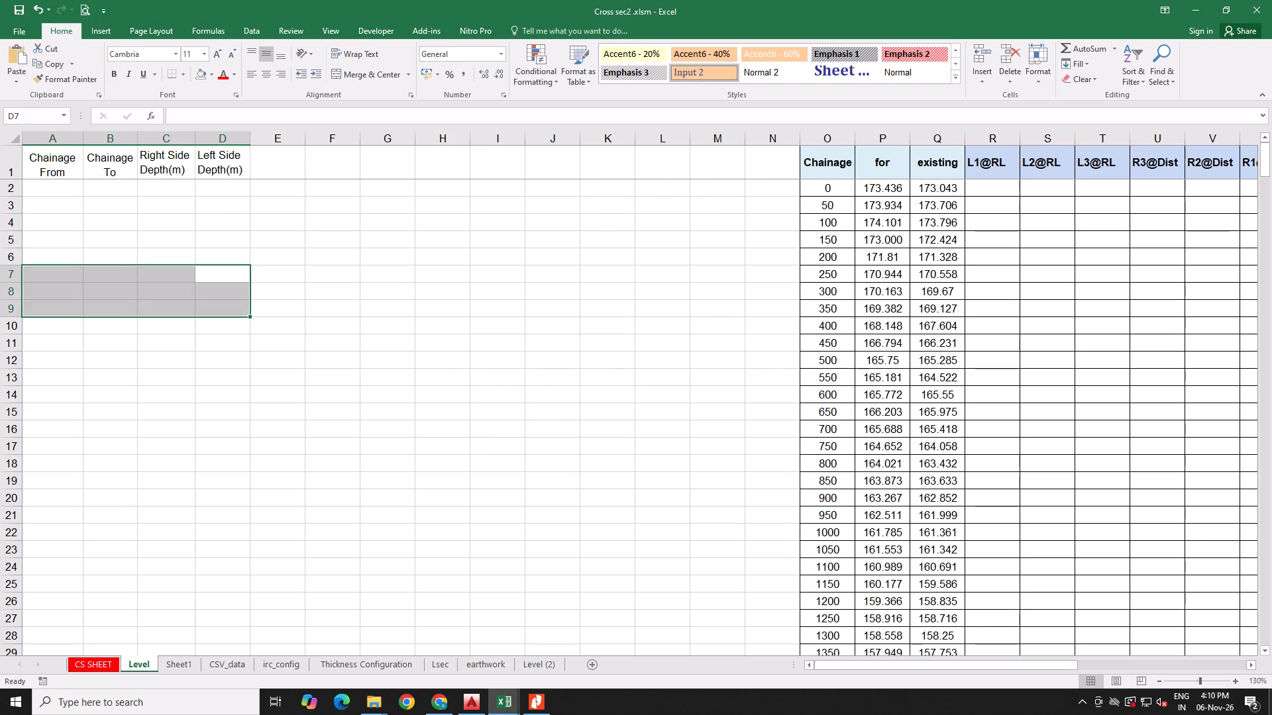
pyautogui.keyDown('ctrl'); pyautogui.scroll(2, 132, 176); pyautogui.keyUp('ctrl')
pyautogui.moveTo(219, 224); pyautogui.dragTo(13, 224)
pyautogui.scroll(4, 220, 218)
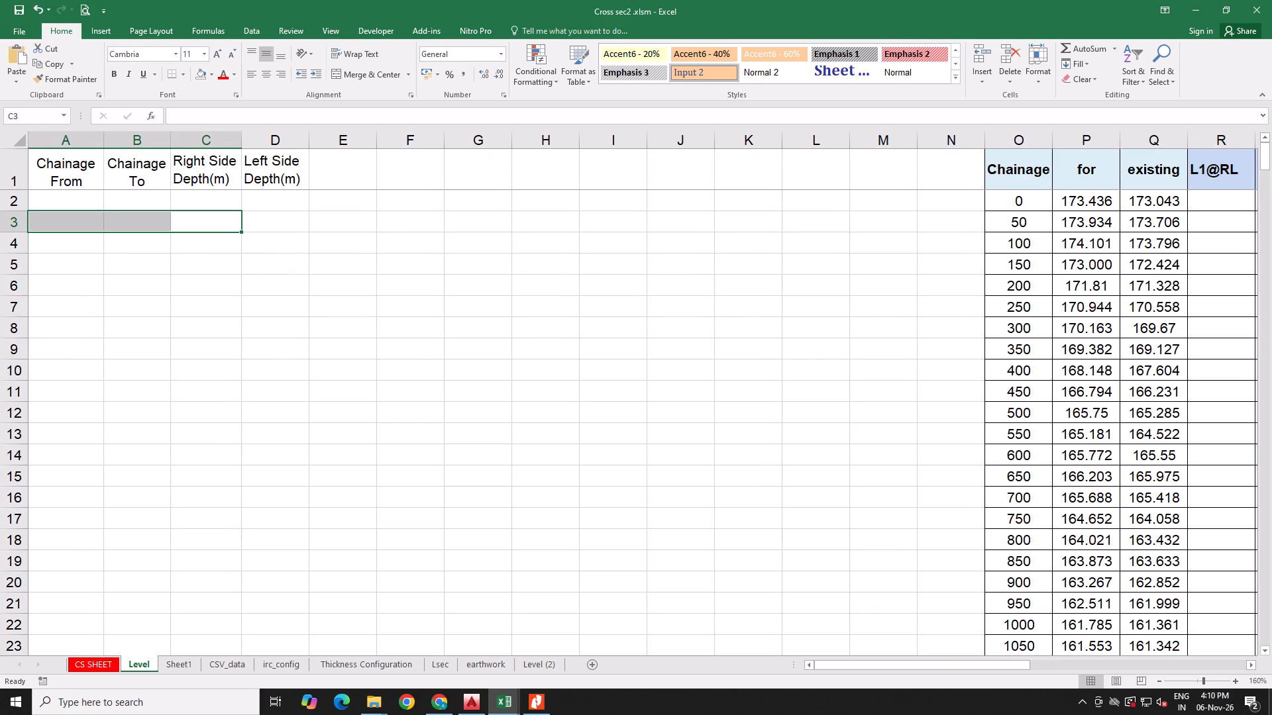
pyautogui.keyDown('ctrl'); pyautogui.scroll(-1, 945, 346); pyautogui.keyUp('ctrl')
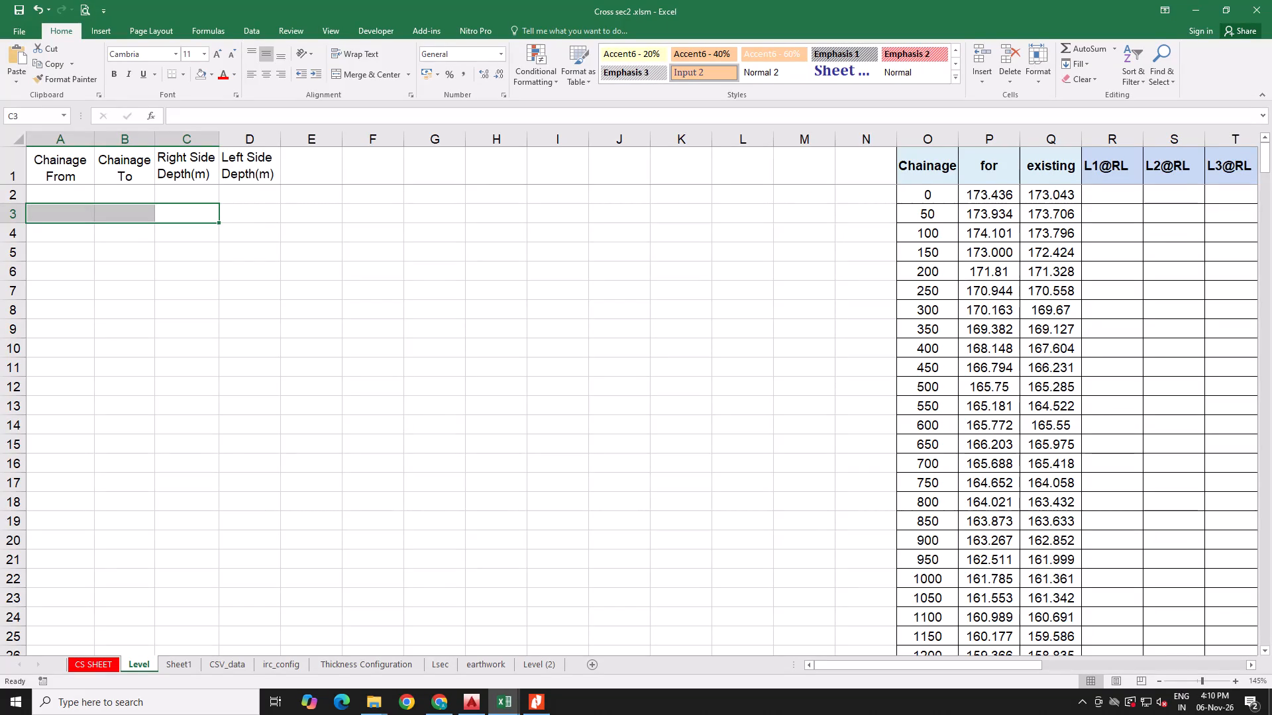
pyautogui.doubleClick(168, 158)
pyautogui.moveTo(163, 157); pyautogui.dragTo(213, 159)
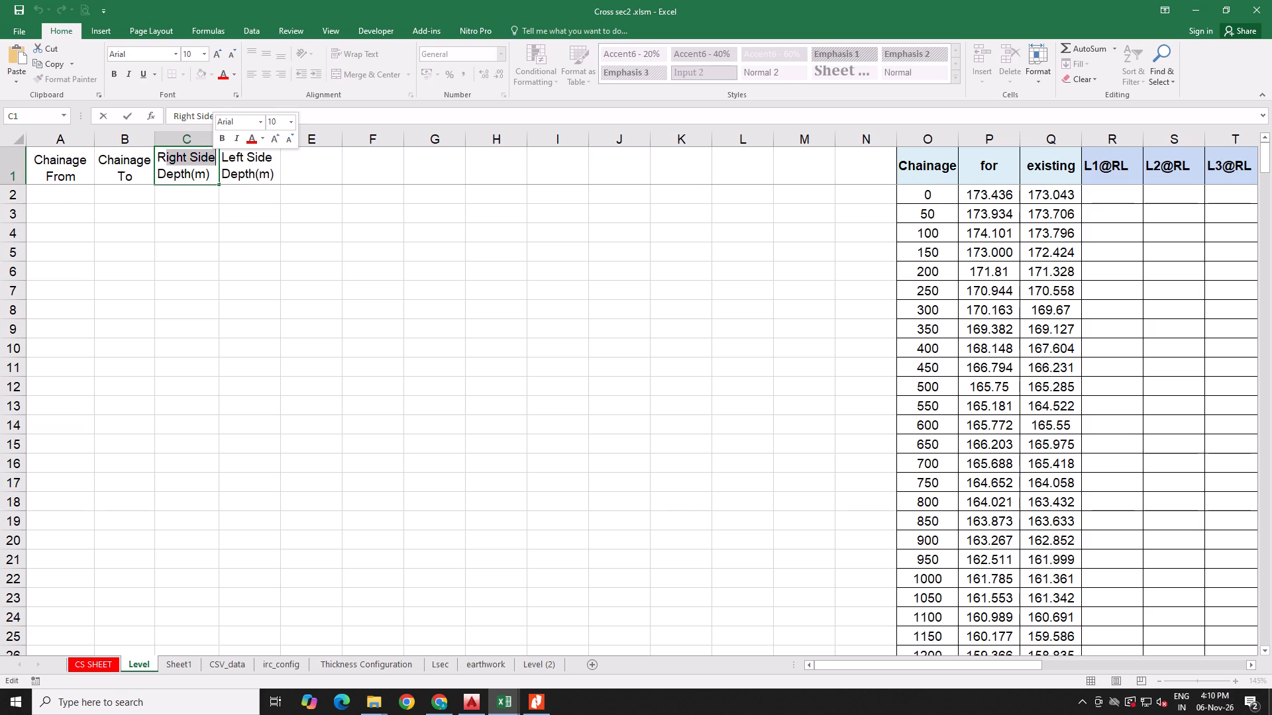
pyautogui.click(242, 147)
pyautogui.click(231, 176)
# Move the "Left Side Depth(m)" column so it comes before the "Right Side Depth(m)" column.
pyautogui.click(245, 137)
pyautogui.rightClick(245, 137)
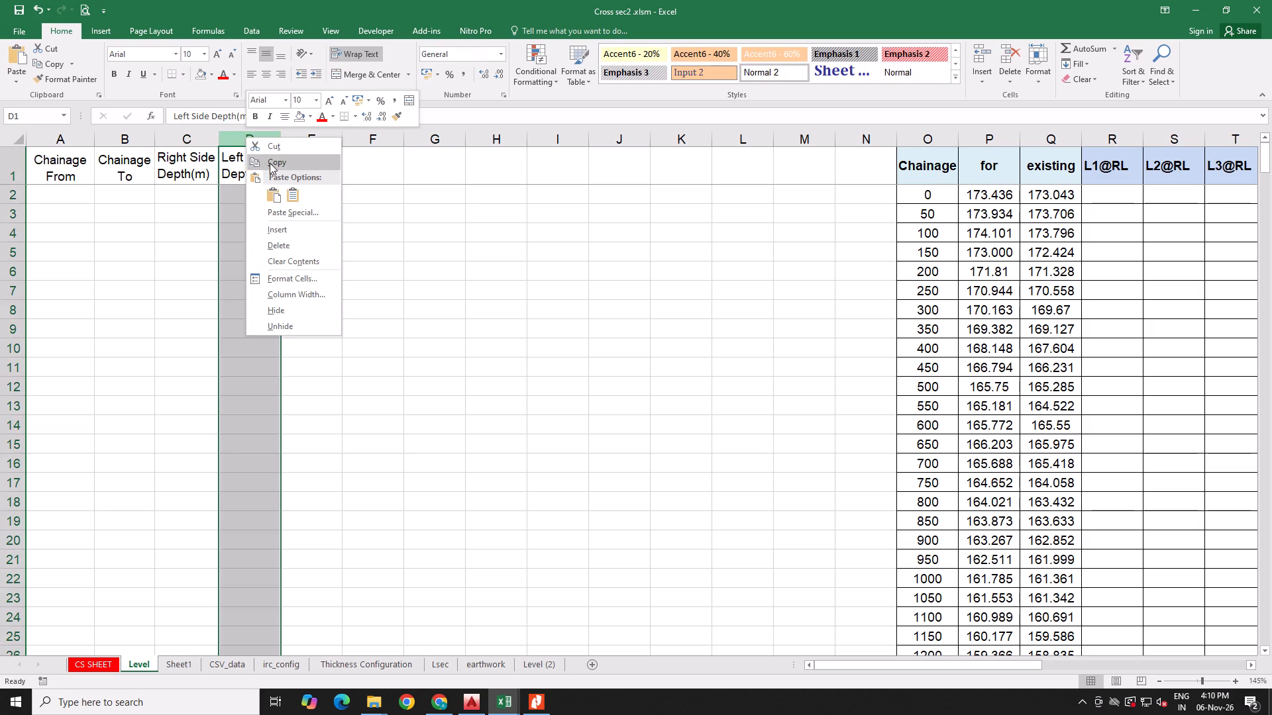
pyautogui.click(271, 146)
pyautogui.click(209, 138)
pyautogui.rightClick(209, 138)
pyautogui.click(247, 237)
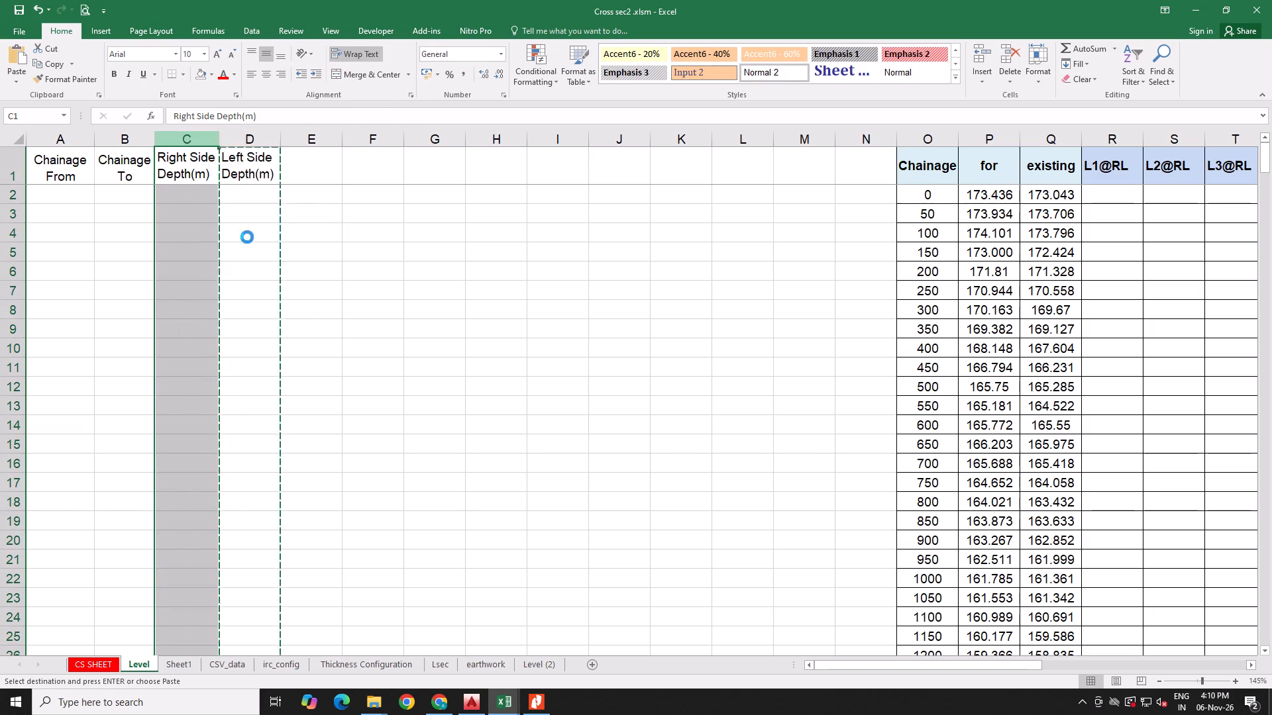
pyautogui.click(268, 237)
# Change the header in C1 to "L1Depth(m)".
pyautogui.keyDown('ctrl'); pyautogui.scroll(2, 191, 274); pyautogui.keyUp('ctrl')
pyautogui.moveTo(209, 265); pyautogui.dragTo(1, 242)
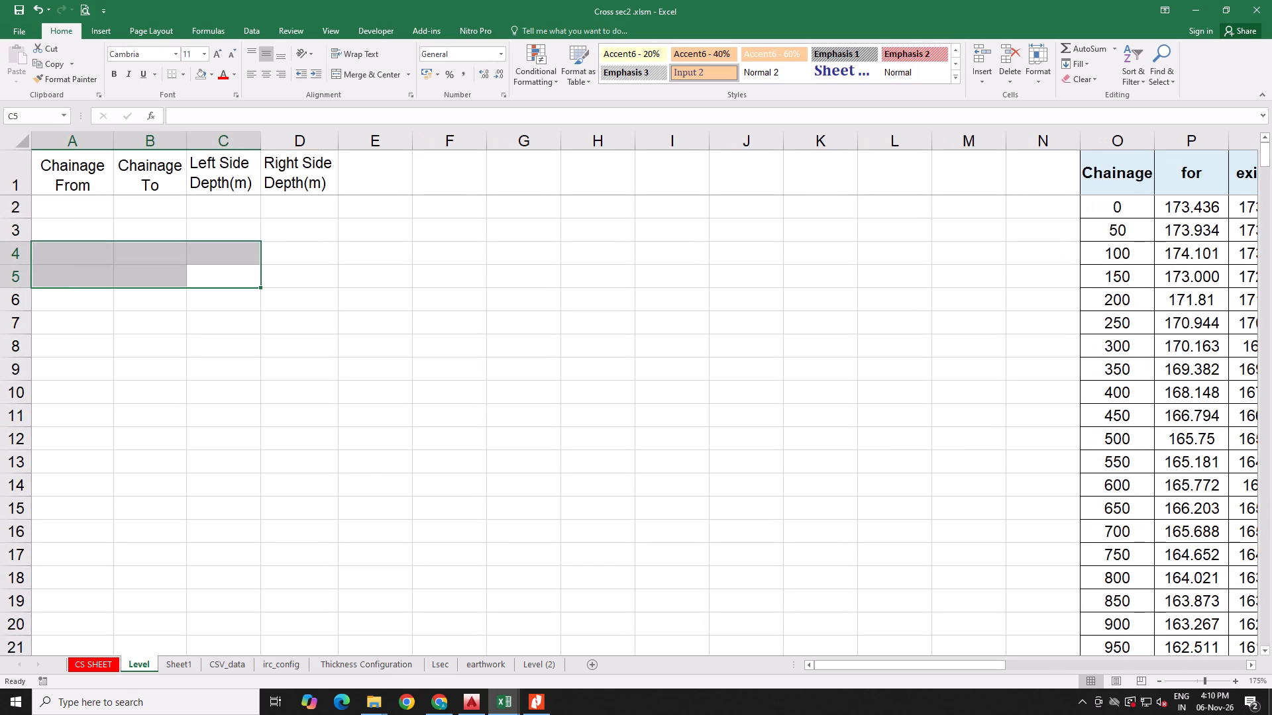
pyautogui.doubleClick(205, 166)
pyautogui.moveTo(199, 163); pyautogui.dragTo(198, 162)
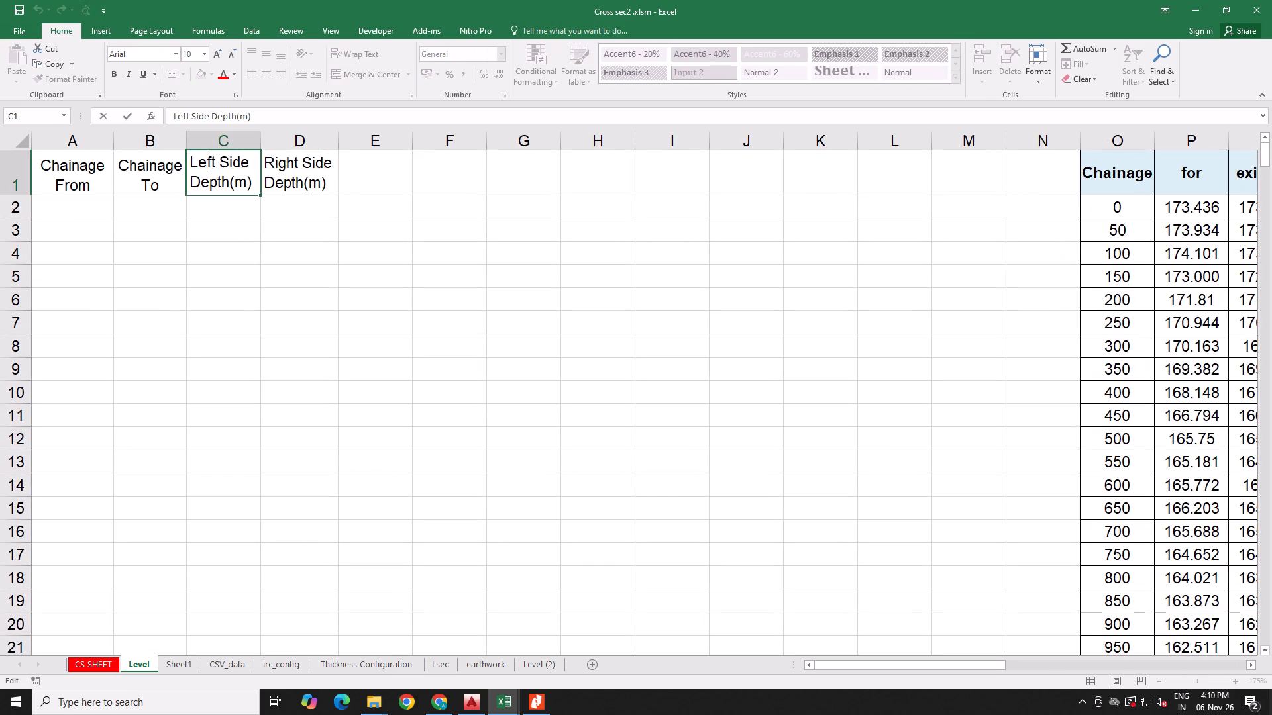
pyautogui.moveTo(198, 162); pyautogui.dragTo(268, 162)
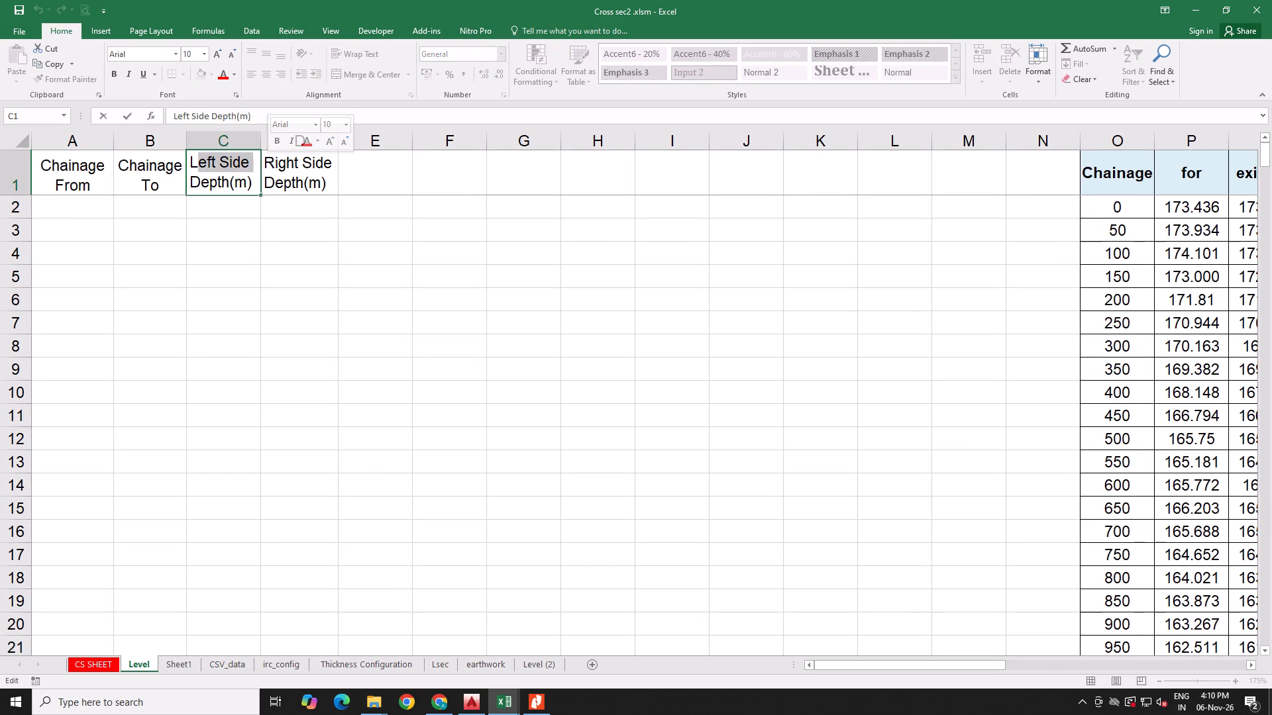
pyautogui.press('1')
pyautogui.click(299, 294)
# Insert a line break between "L1" and "Depth(m)" in the C1 header.
pyautogui.doubleClick(227, 173)
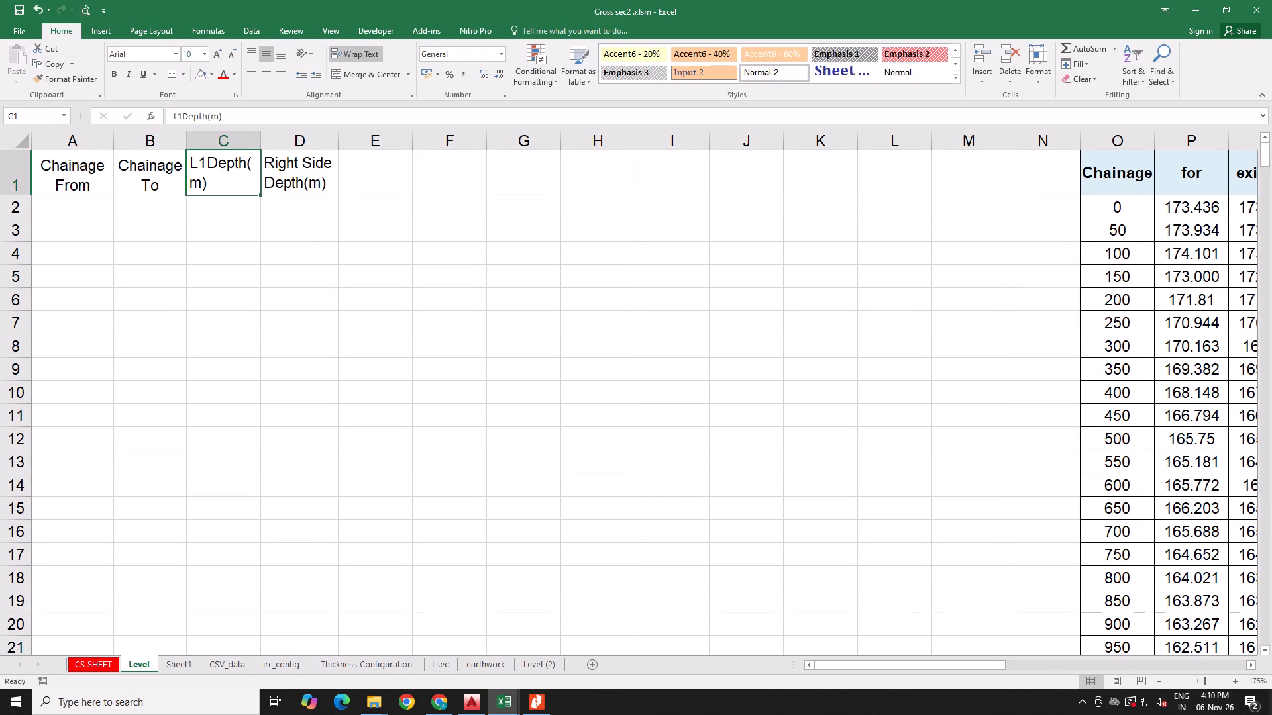
pyautogui.doubleClick(214, 169)
pyautogui.click(207, 164)
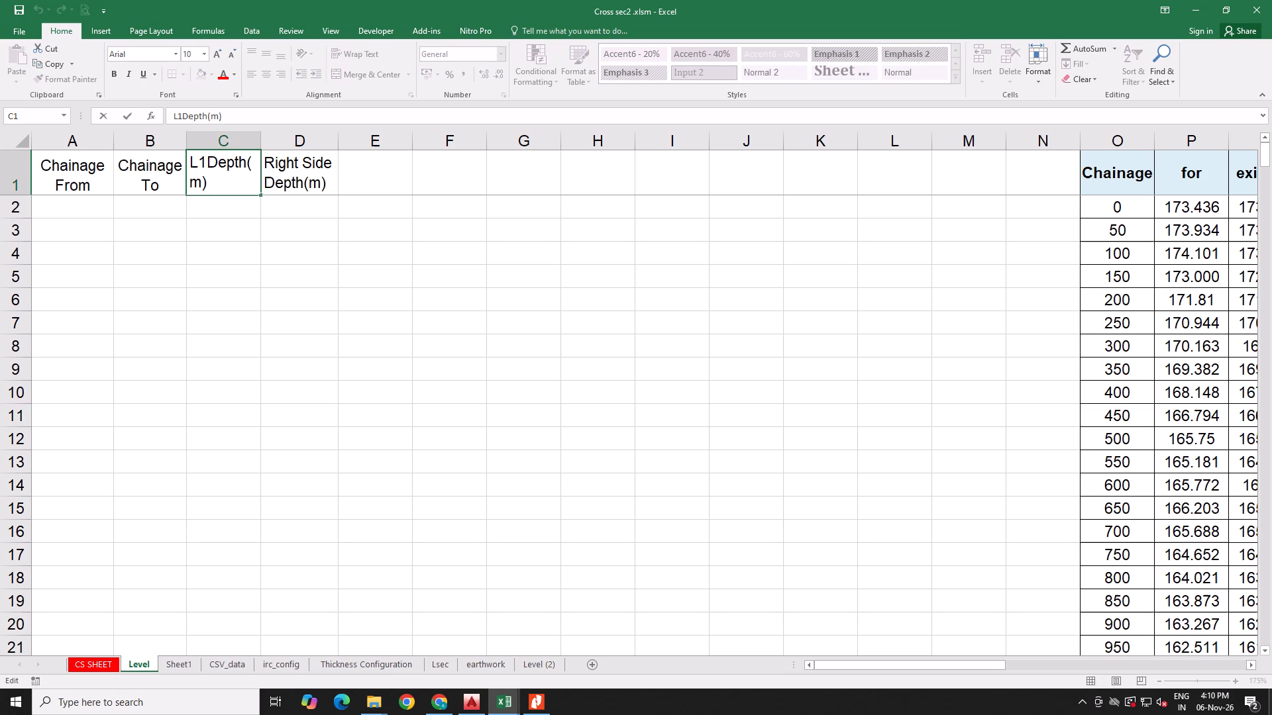
pyautogui.hotkey('ctrl', 'alt', 'Return')
pyautogui.click(285, 254)
pyautogui.doubleClick(228, 178)
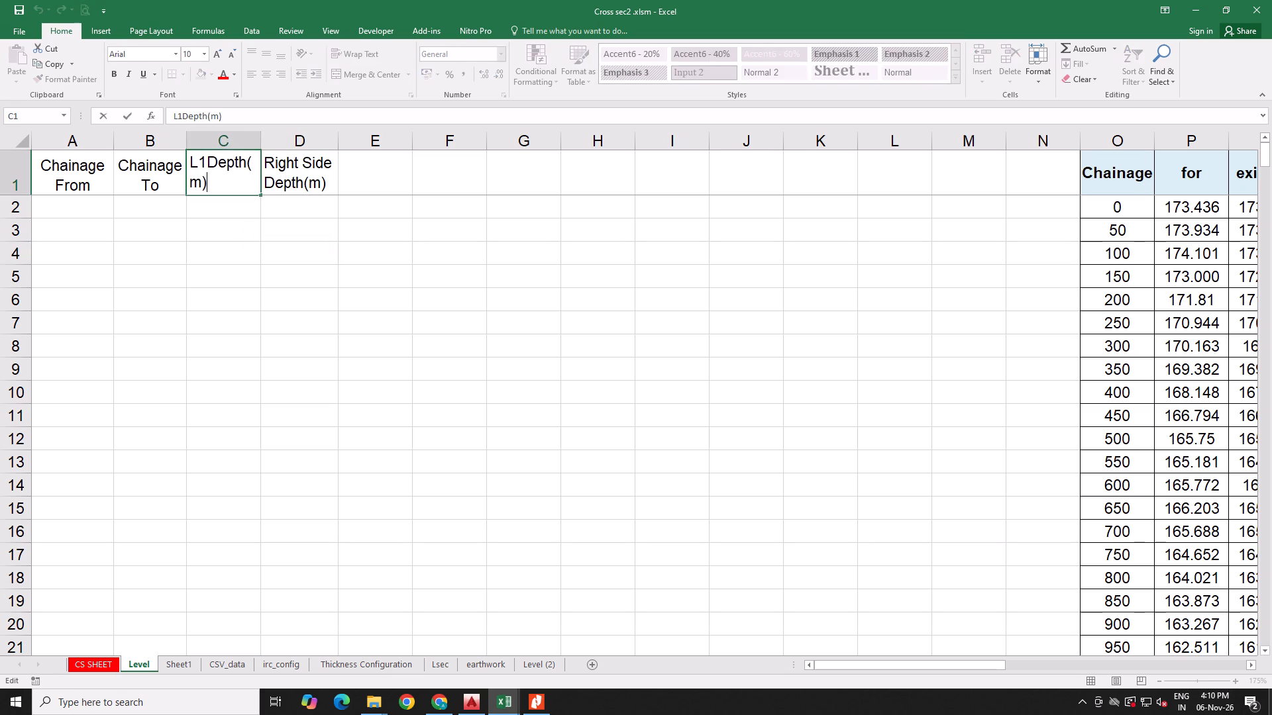
pyautogui.click(210, 162)
pyautogui.hotkey('alt', 'Return')
pyautogui.click(257, 262)
# Fill the "L1 Depth(m)" header across into D1 and change it to "L2 Depth(m)".
pyautogui.click(249, 187)
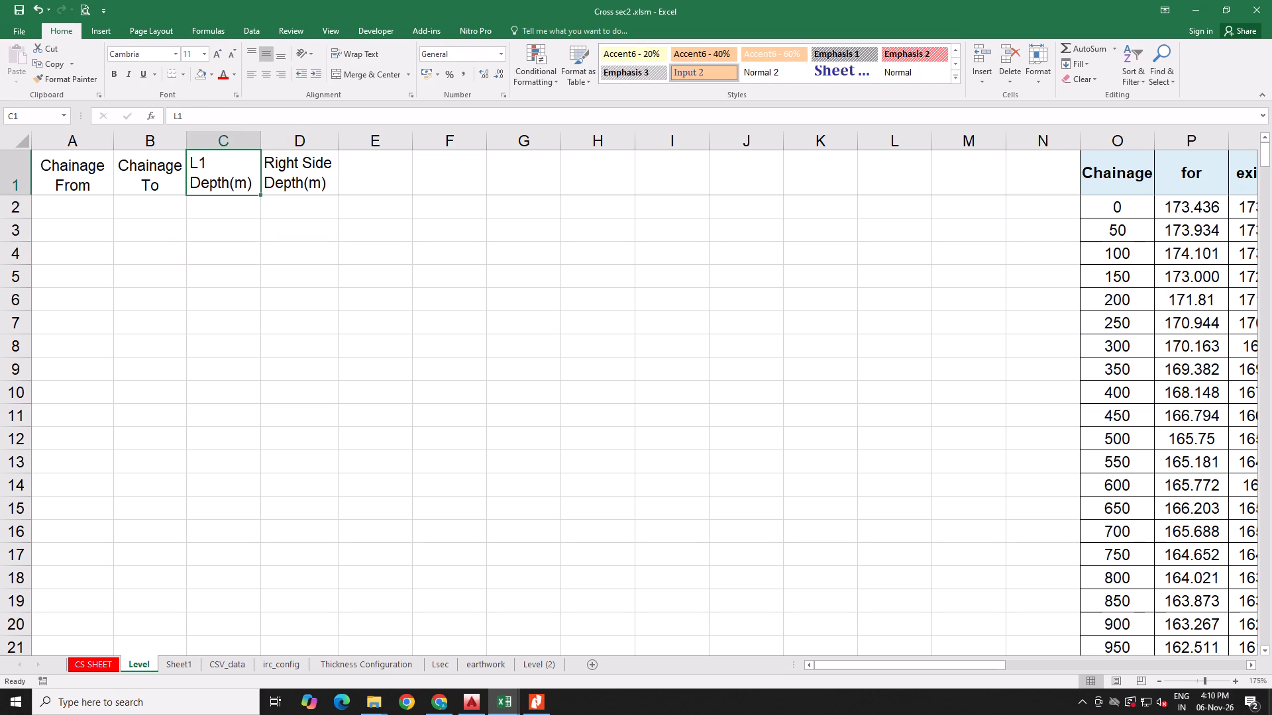
pyautogui.moveTo(258, 193); pyautogui.dragTo(315, 186)
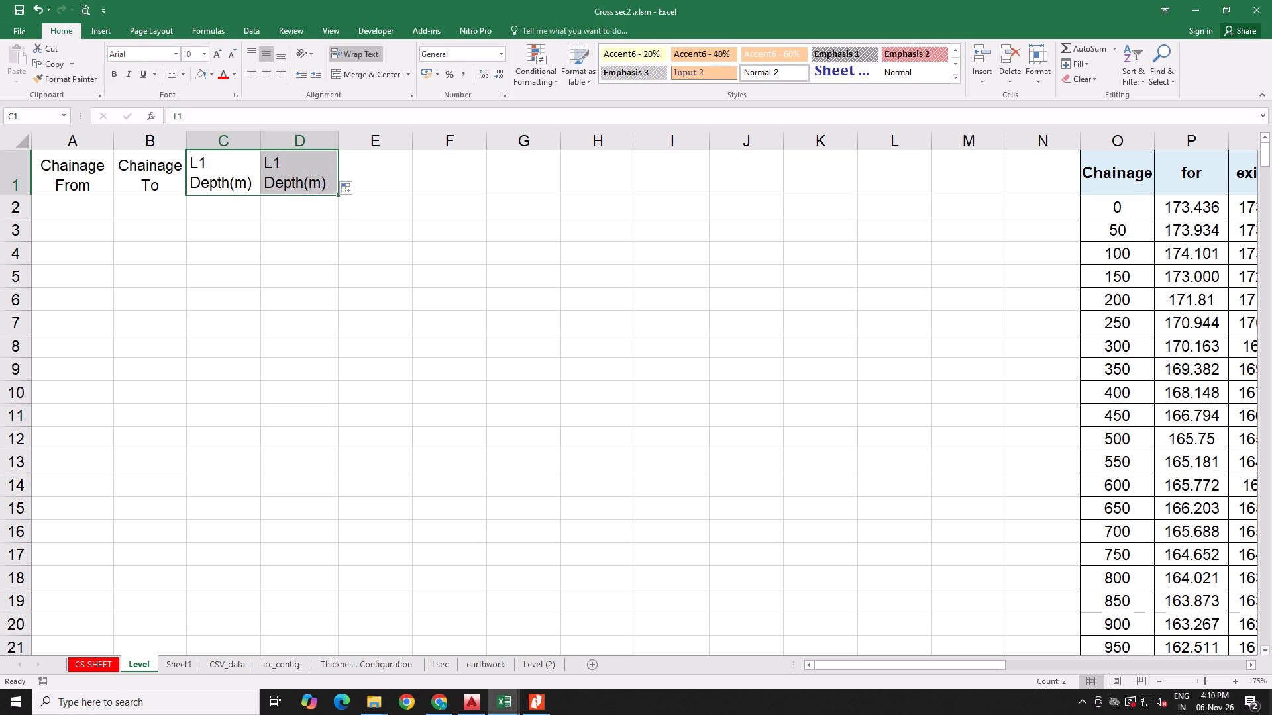
pyautogui.doubleClick(282, 175)
pyautogui.moveTo(275, 164); pyautogui.dragTo(281, 163)
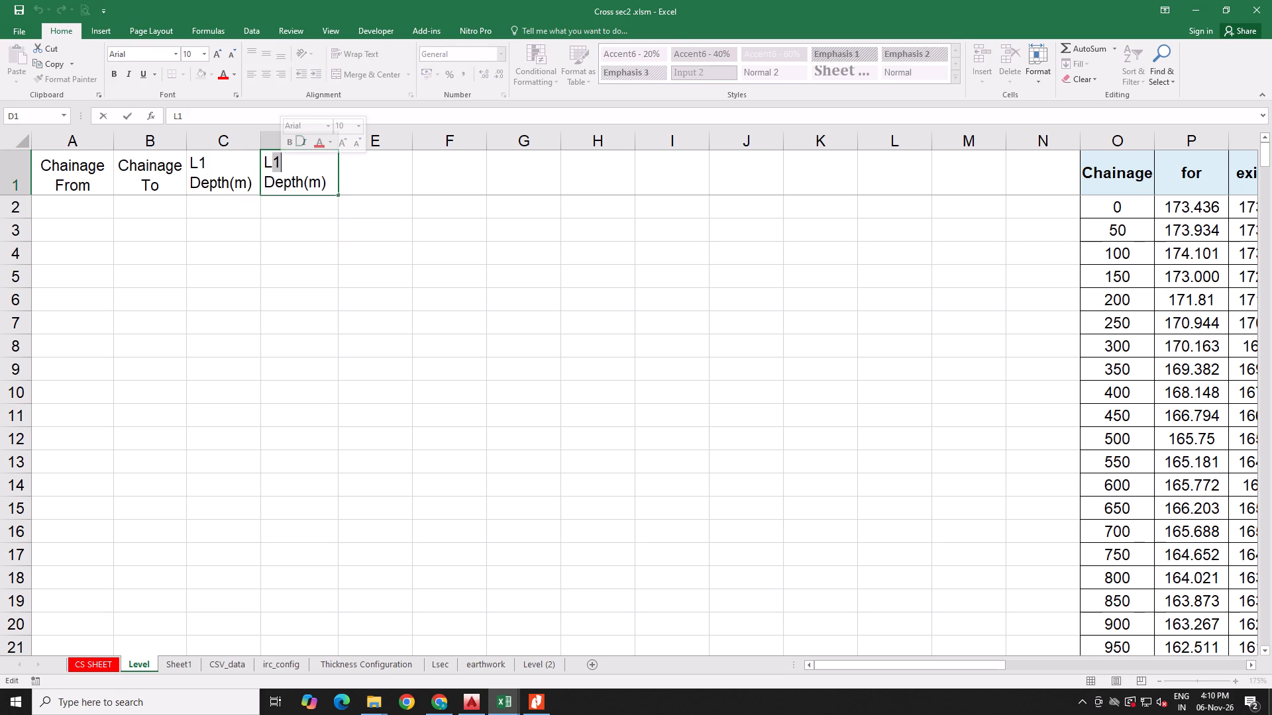
pyautogui.press('2')
pyautogui.click(301, 235)
# Fill the "L2 Depth(m)" header across into E1 and change it to "L3 Depth(m)".
pyautogui.click(314, 188)
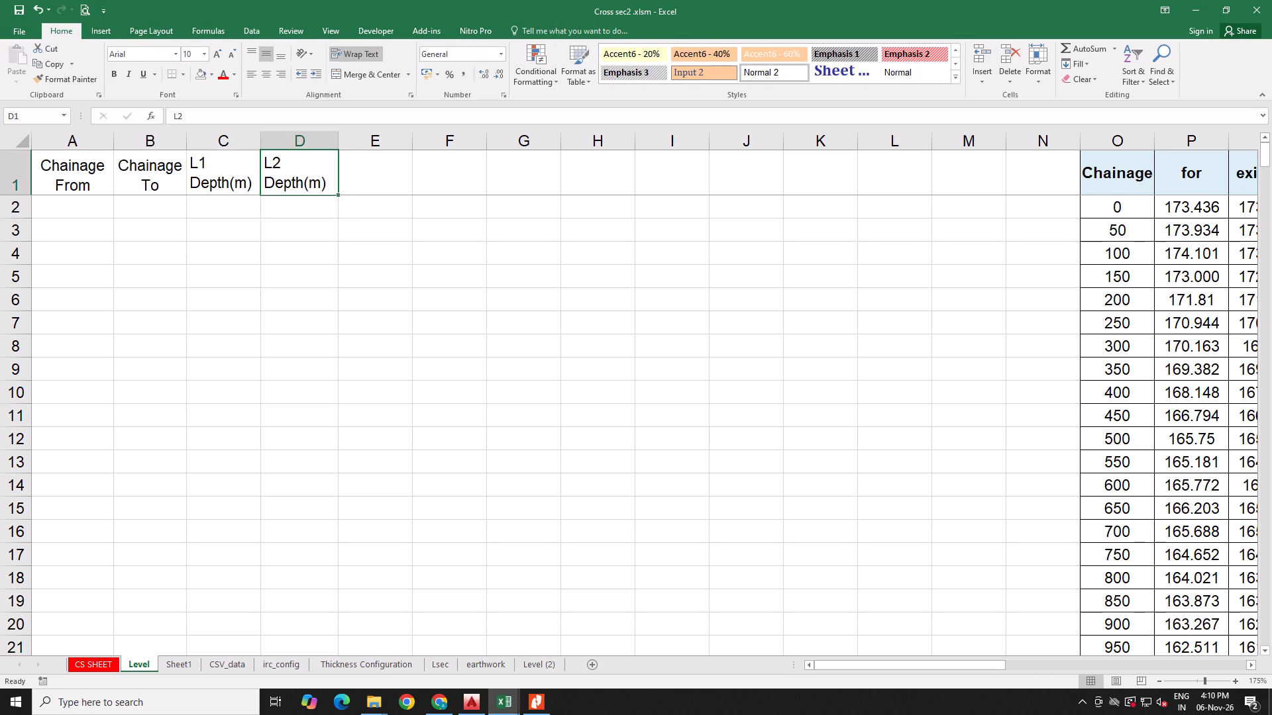
pyautogui.moveTo(335, 193); pyautogui.dragTo(384, 194)
pyautogui.doubleClick(380, 170)
pyautogui.moveTo(350, 163); pyautogui.dragTo(356, 162)
pyautogui.press('3')
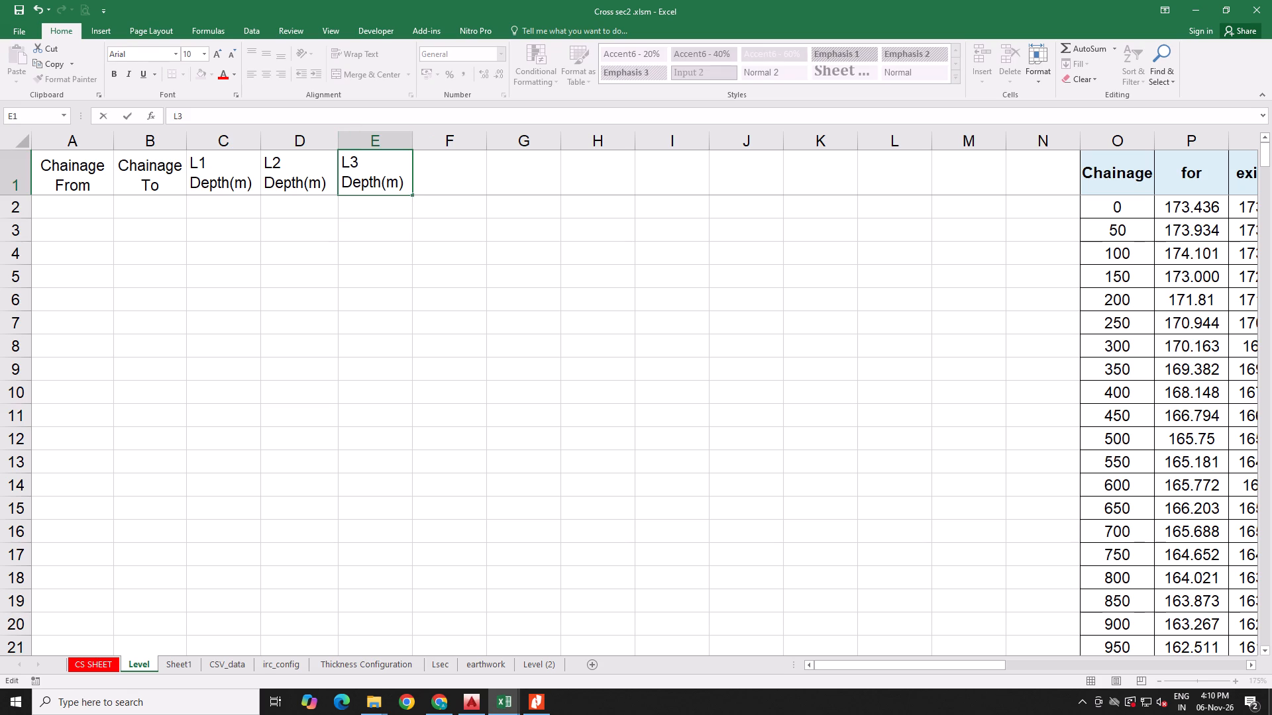
pyautogui.click(402, 238)
# Copy the L1, L2 and L3 Depth(m) headers from C1:E1 into F1:H1.
pyautogui.click(394, 187)
pyautogui.moveTo(210, 180); pyautogui.dragTo(344, 179)
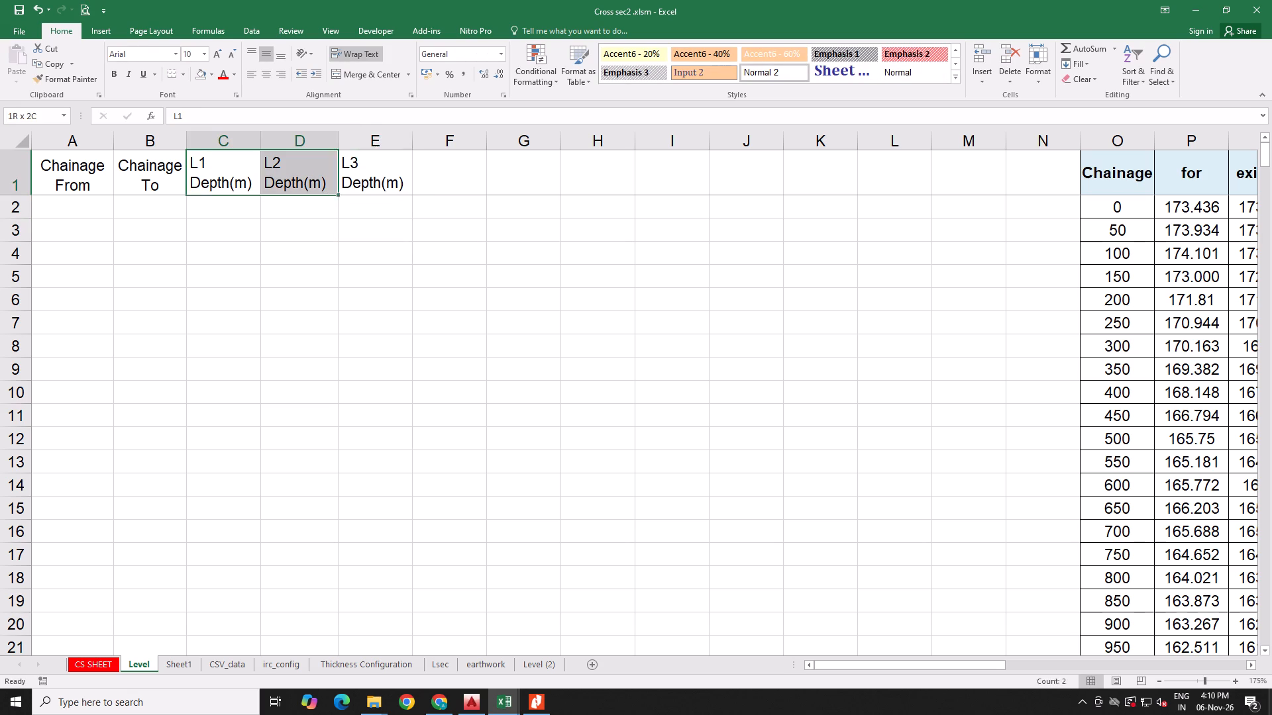
pyautogui.moveTo(344, 179); pyautogui.dragTo(362, 178)
pyautogui.hotkey('ctrl', 'c')
pyautogui.click(487, 174)
pyautogui.click(460, 175)
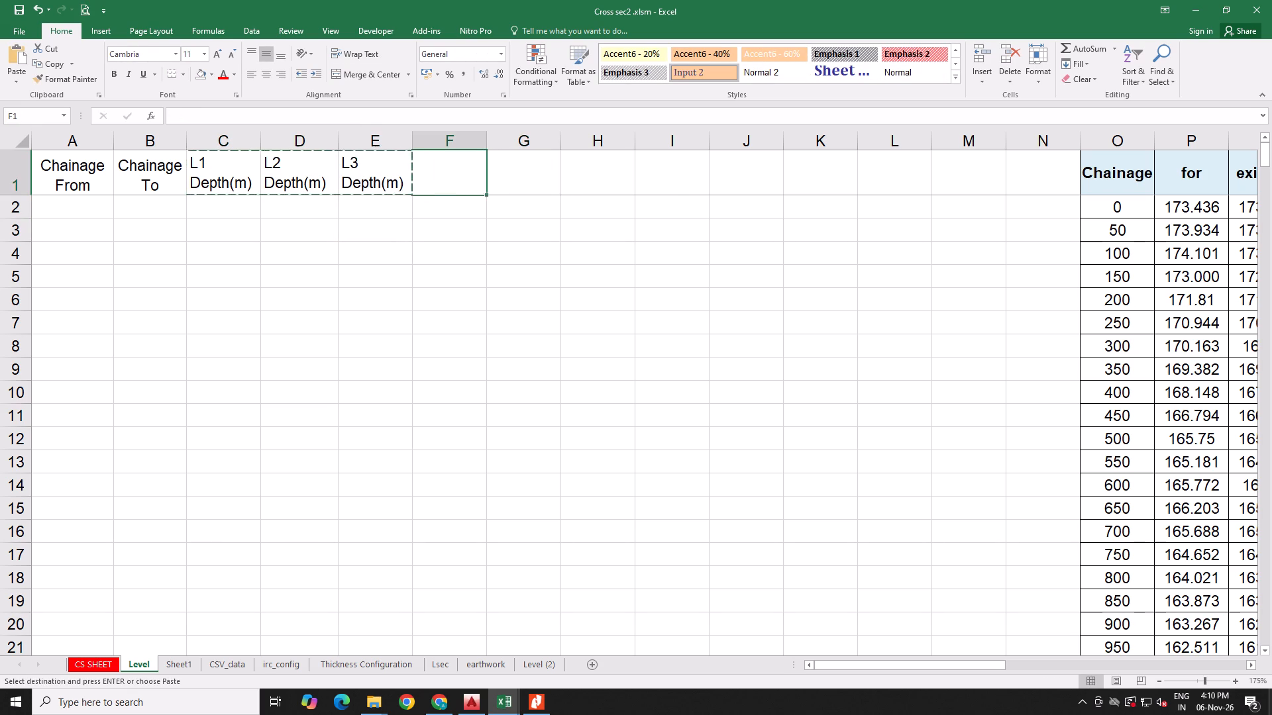
pyautogui.hotkey('ctrl', 'v')
# Change the copied headers in F1, G1 and H1 to "R1 Depth(m)", "R2 Depth(m)" and "R3 Depth(m)".
pyautogui.doubleClick(446, 166)
pyautogui.moveTo(429, 162); pyautogui.dragTo(420, 164)
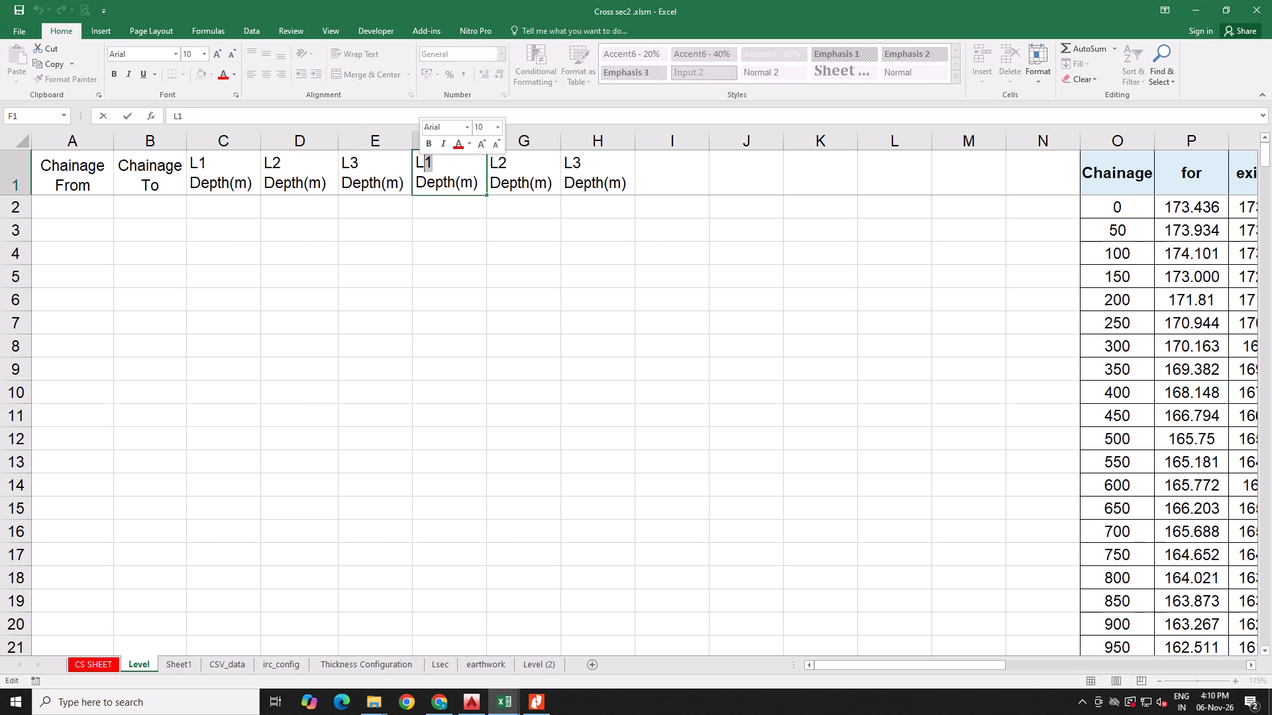
pyautogui.click(419, 165)
pyautogui.click(420, 166)
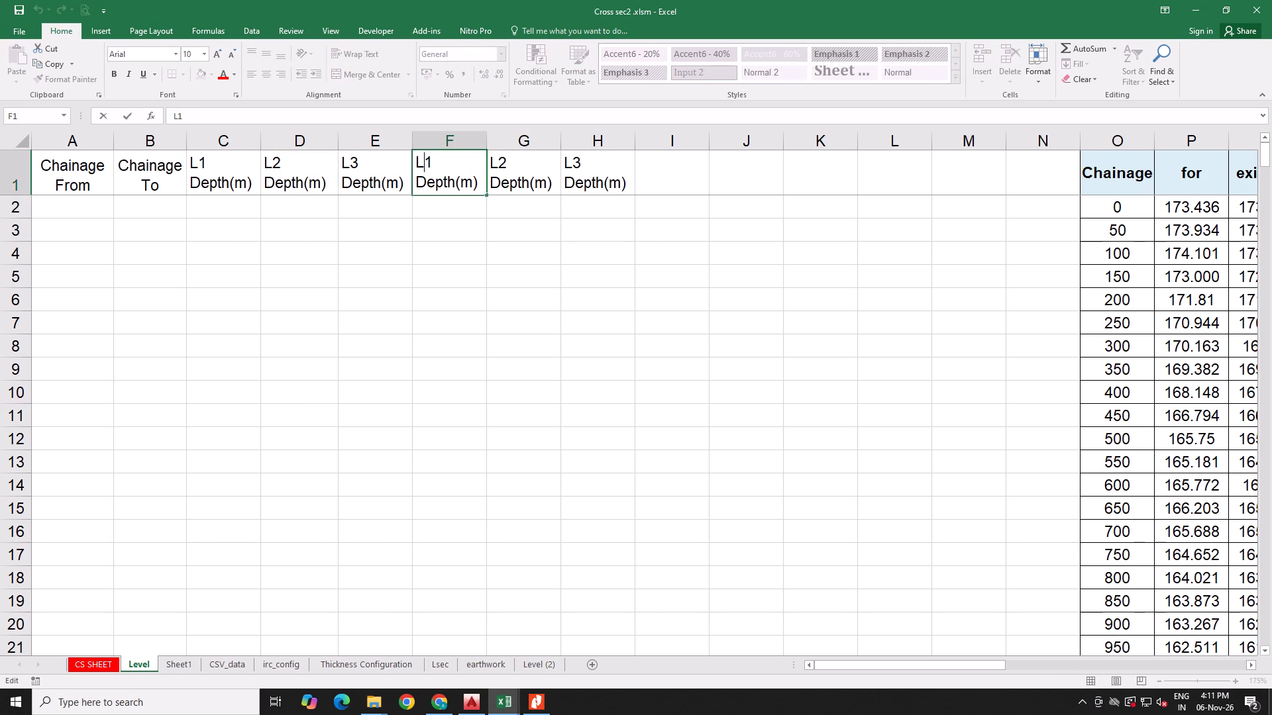
pyautogui.moveTo(423, 162); pyautogui.dragTo(407, 162)
pyautogui.hotkey('shift', 'r')
pyautogui.doubleClick(496, 160)
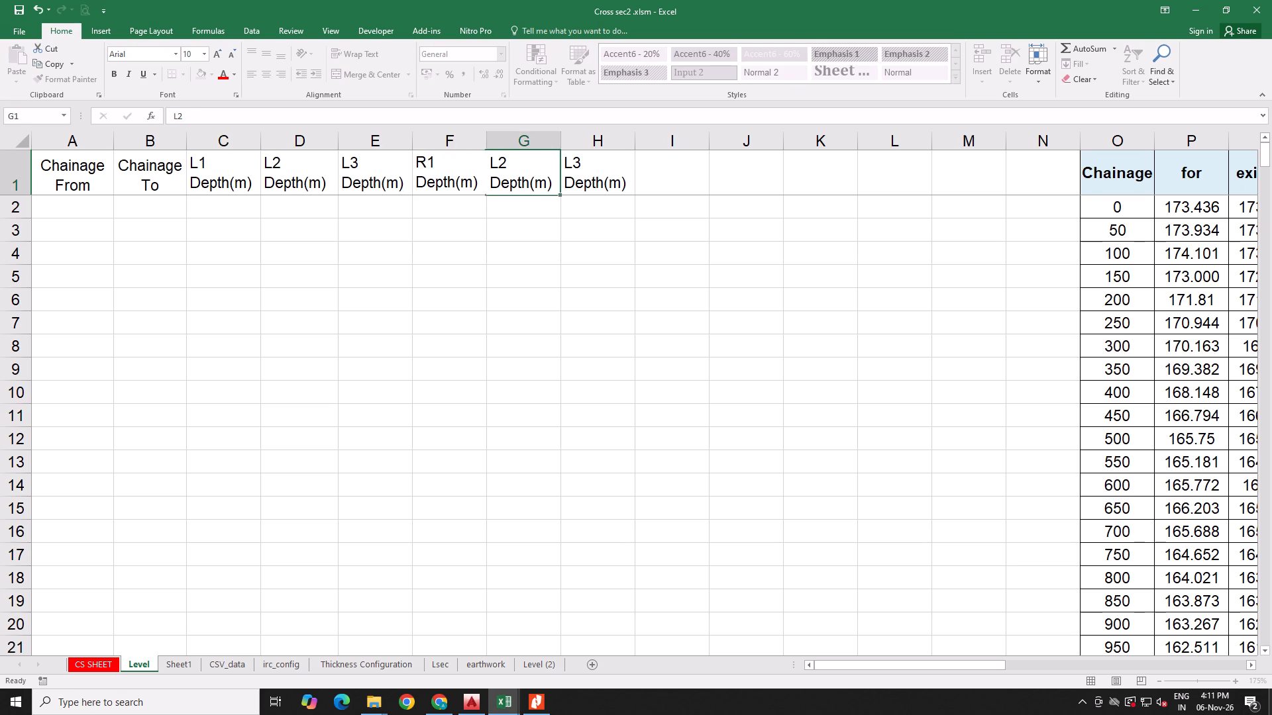
pyautogui.moveTo(495, 162); pyautogui.dragTo(464, 160)
pyautogui.hotkey('shift', 'r')
pyautogui.doubleClick(575, 164)
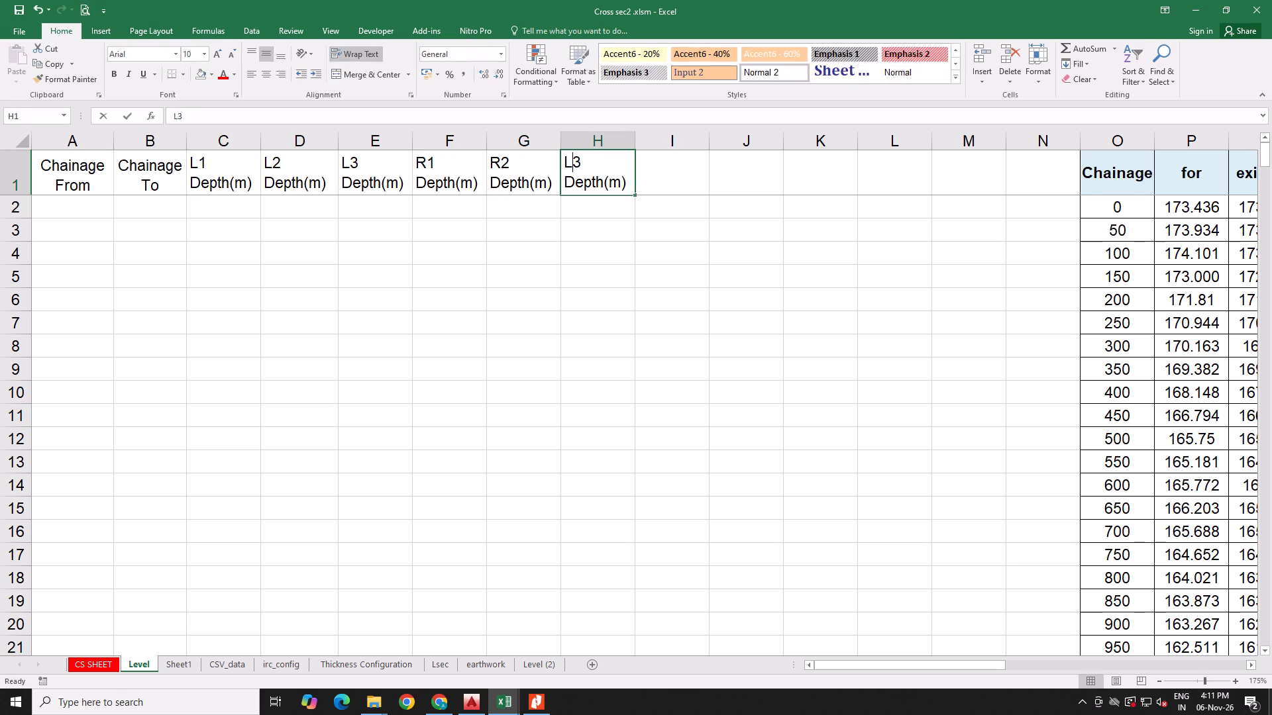
pyautogui.moveTo(570, 161); pyautogui.dragTo(535, 158)
pyautogui.hotkey('shift', 'r')
pyautogui.keyDown('shift'); pyautogui.click(585, 263); pyautogui.keyUp('shift')
pyautogui.click(562, 301)
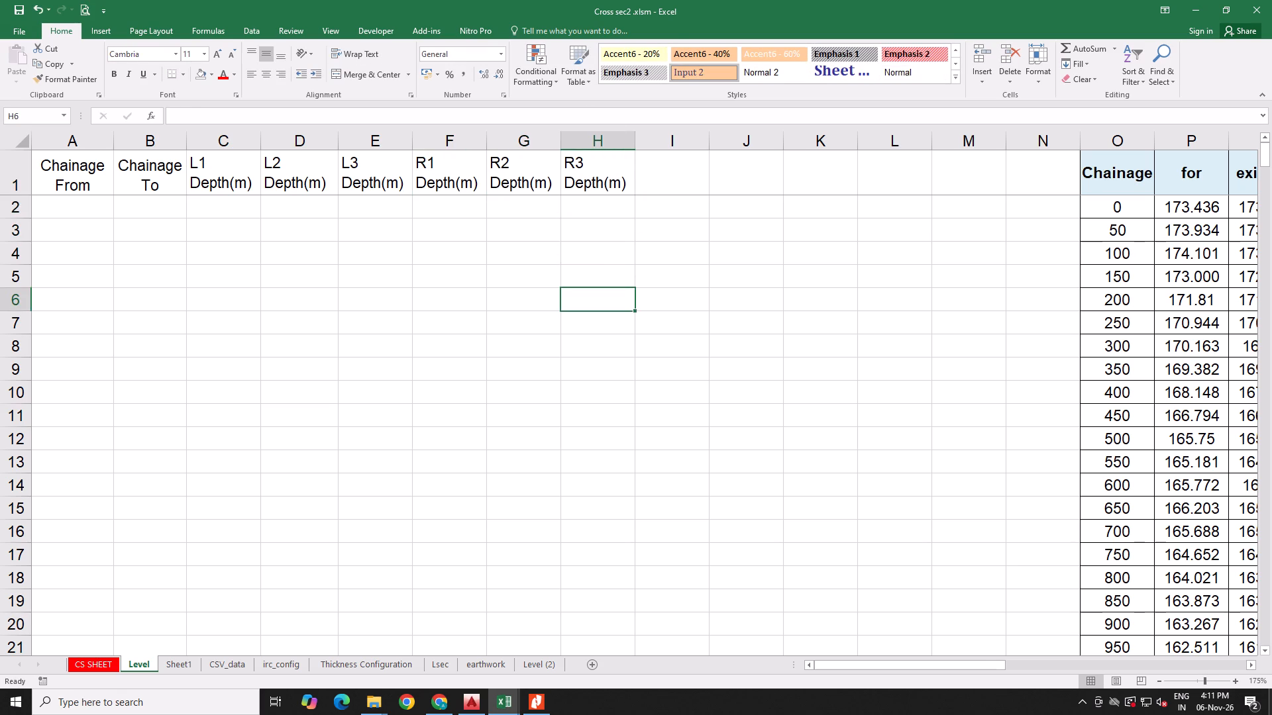
# Center the L1 to R3 Depth(m) headers in C1:H1 horizontally.
pyautogui.keyDown('ctrl'); pyautogui.scroll(4, 96, 197); pyautogui.keyUp('ctrl')
pyautogui.keyDown('ctrl'); pyautogui.scroll(-1, 581, 396); pyautogui.keyUp('ctrl')
pyautogui.moveTo(235, 171); pyautogui.dragTo(751, 175)
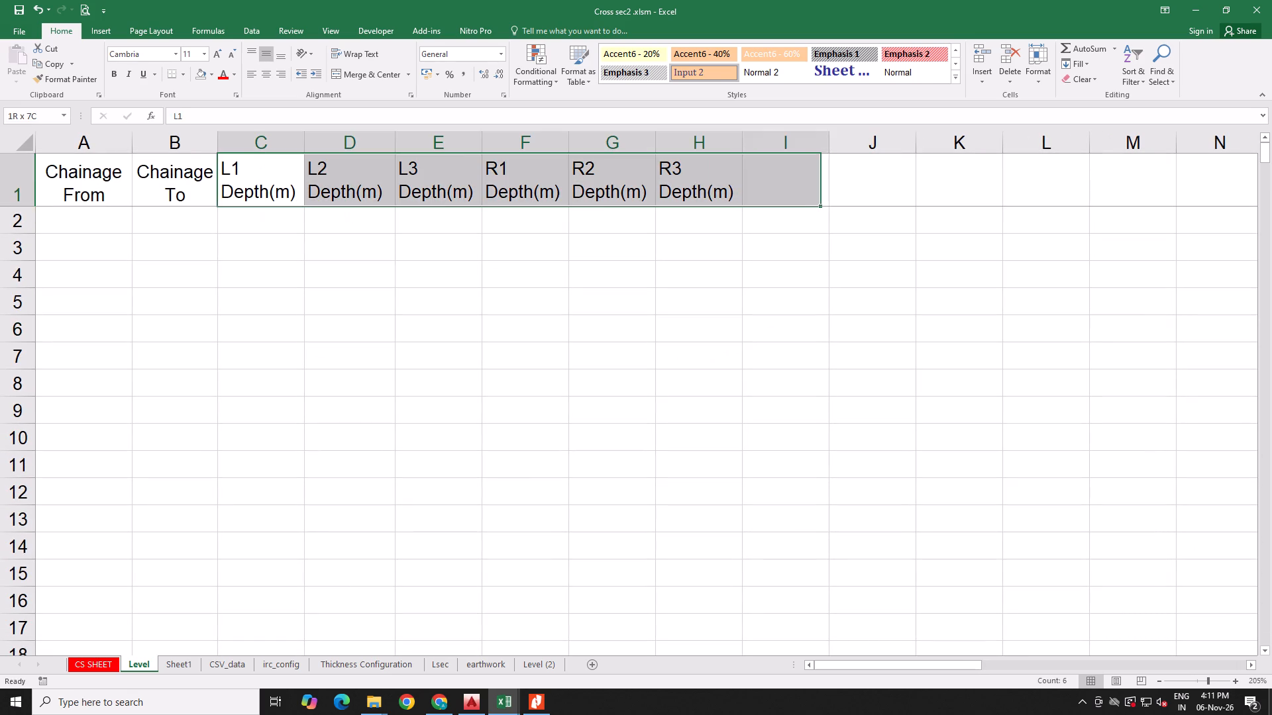
pyautogui.moveTo(751, 175); pyautogui.dragTo(708, 174)
pyautogui.click(269, 78)
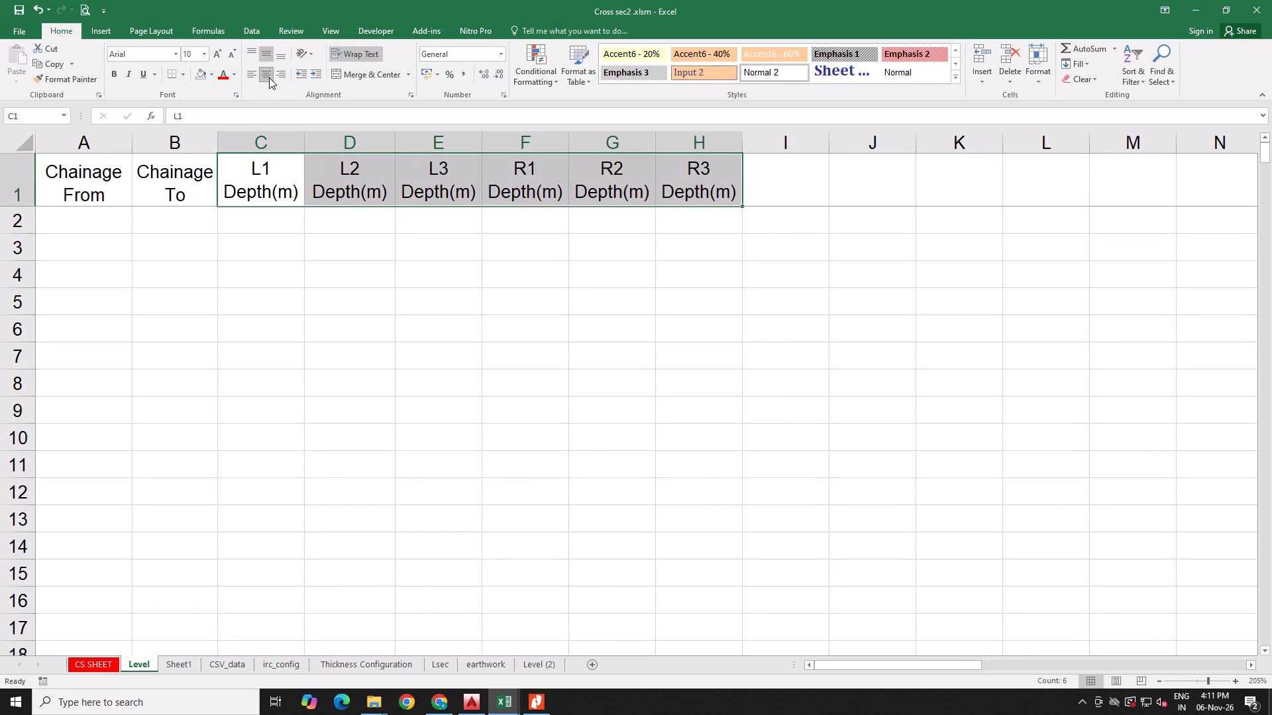
# Apply all borders to the header cells A1:H1.
pyautogui.moveTo(91, 181); pyautogui.dragTo(675, 170)
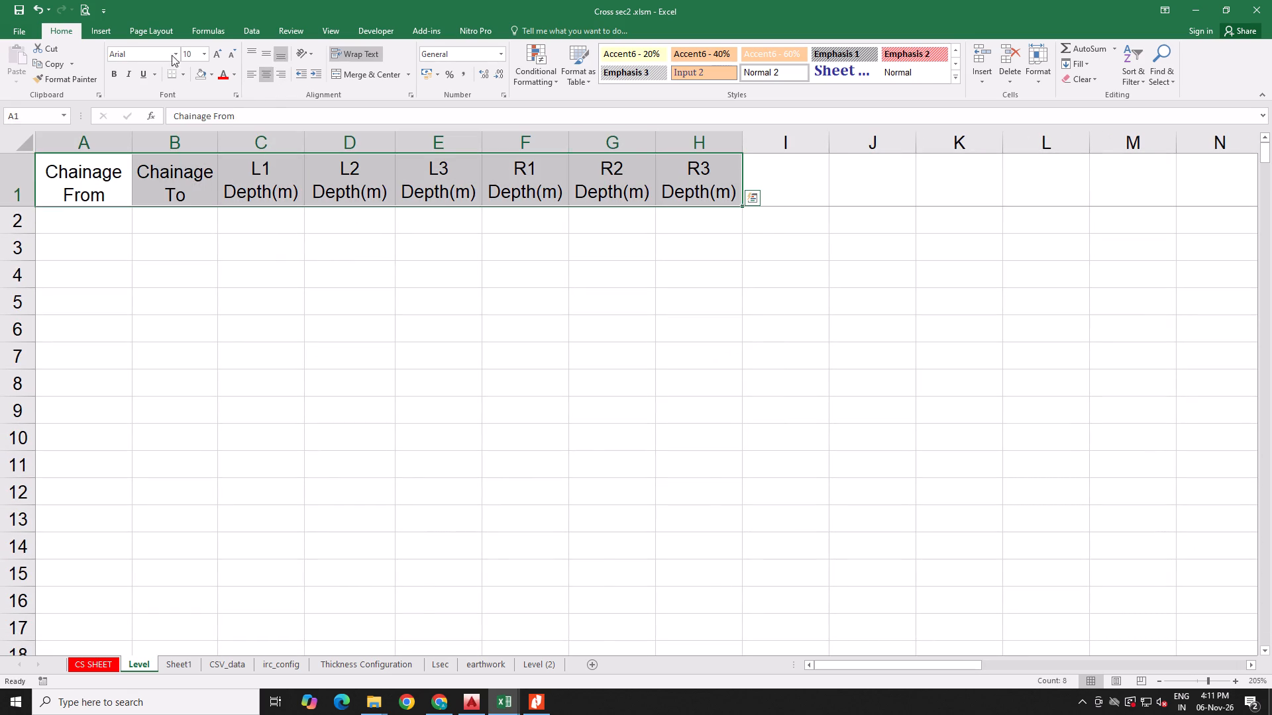
pyautogui.click(187, 75)
pyautogui.click(204, 187)
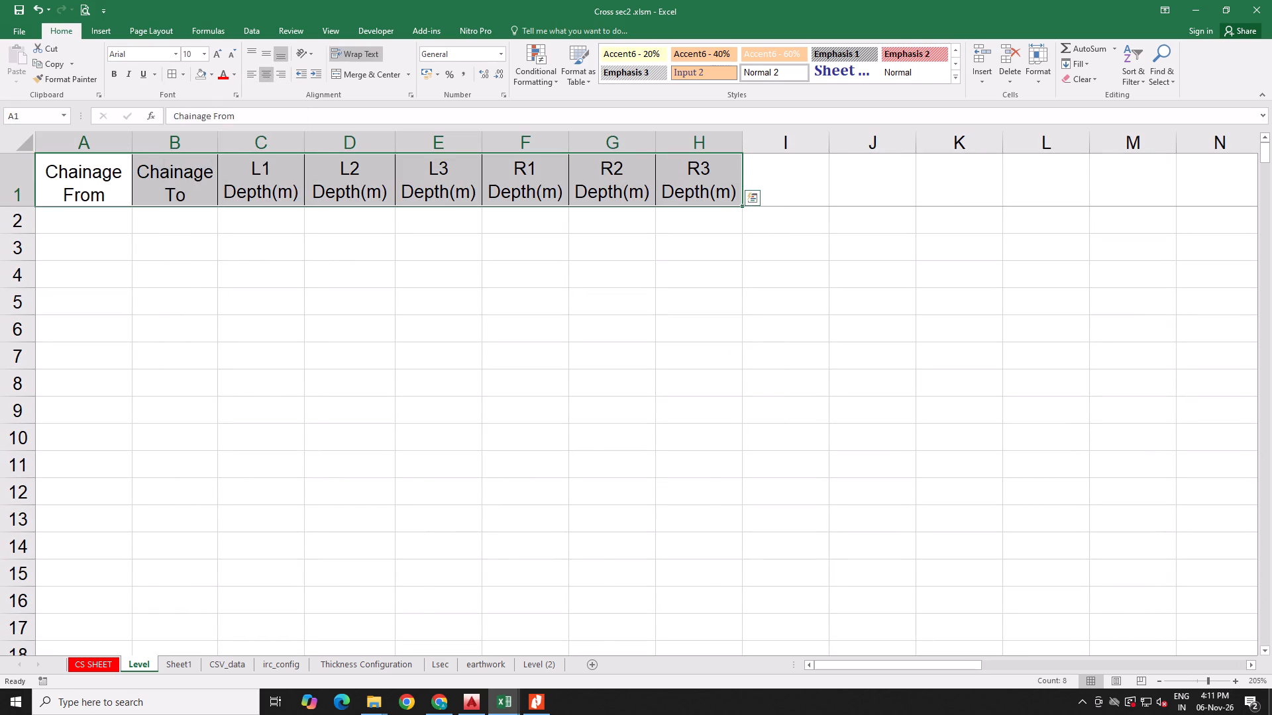
pyautogui.click(319, 232)
# Insert a blank column between the "Chainage To" and "L1 Depth(m)" columns.
pyautogui.click(262, 141)
pyautogui.rightClick(262, 141)
pyautogui.click(305, 232)
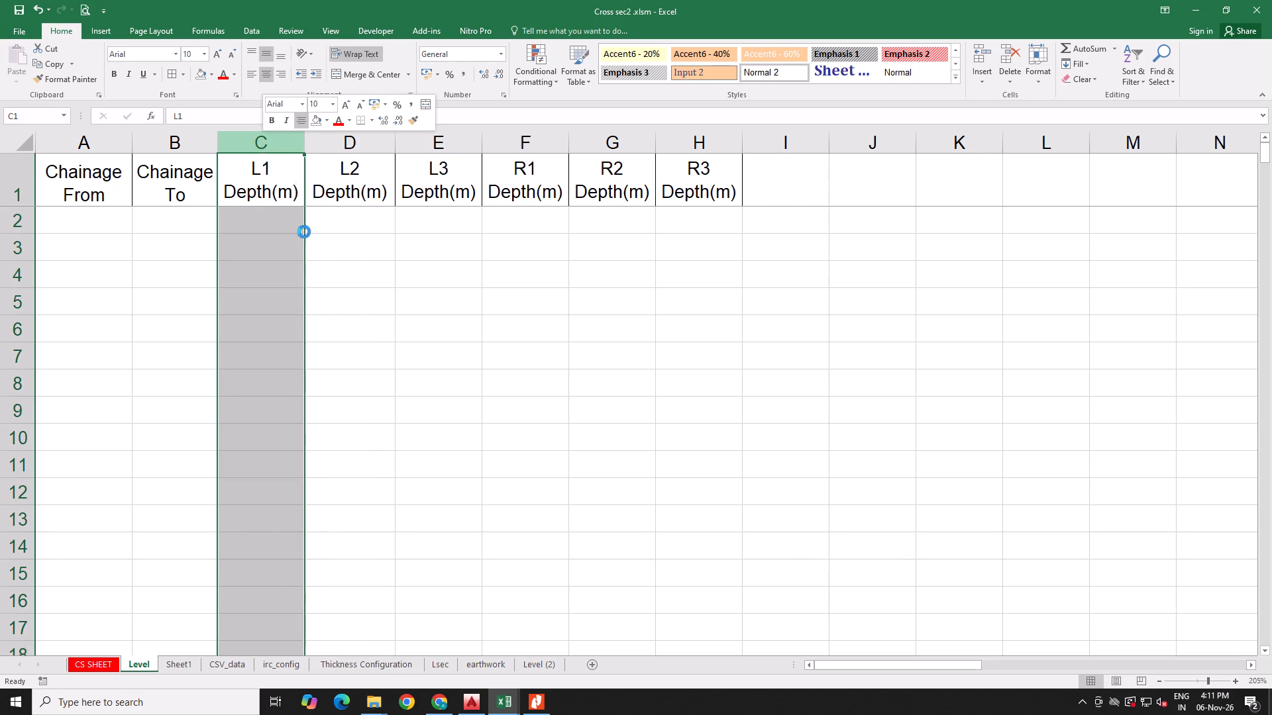
pyautogui.click(393, 248)
pyautogui.click(244, 158)
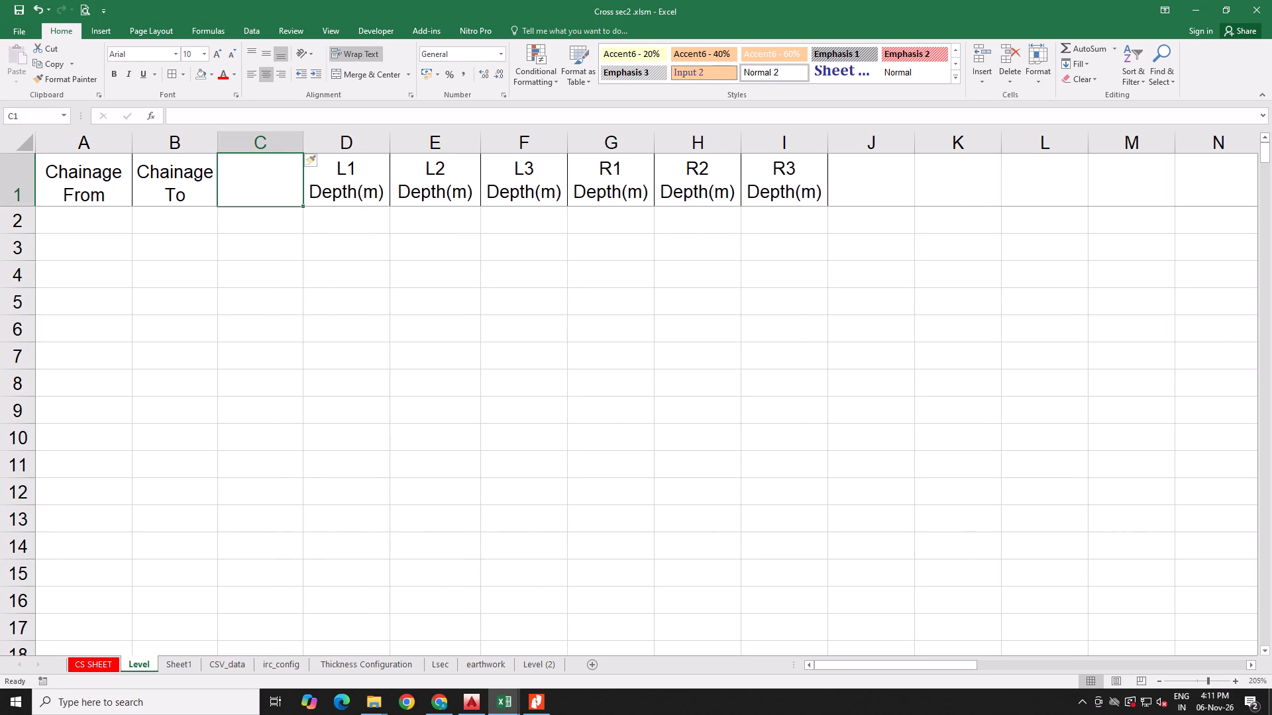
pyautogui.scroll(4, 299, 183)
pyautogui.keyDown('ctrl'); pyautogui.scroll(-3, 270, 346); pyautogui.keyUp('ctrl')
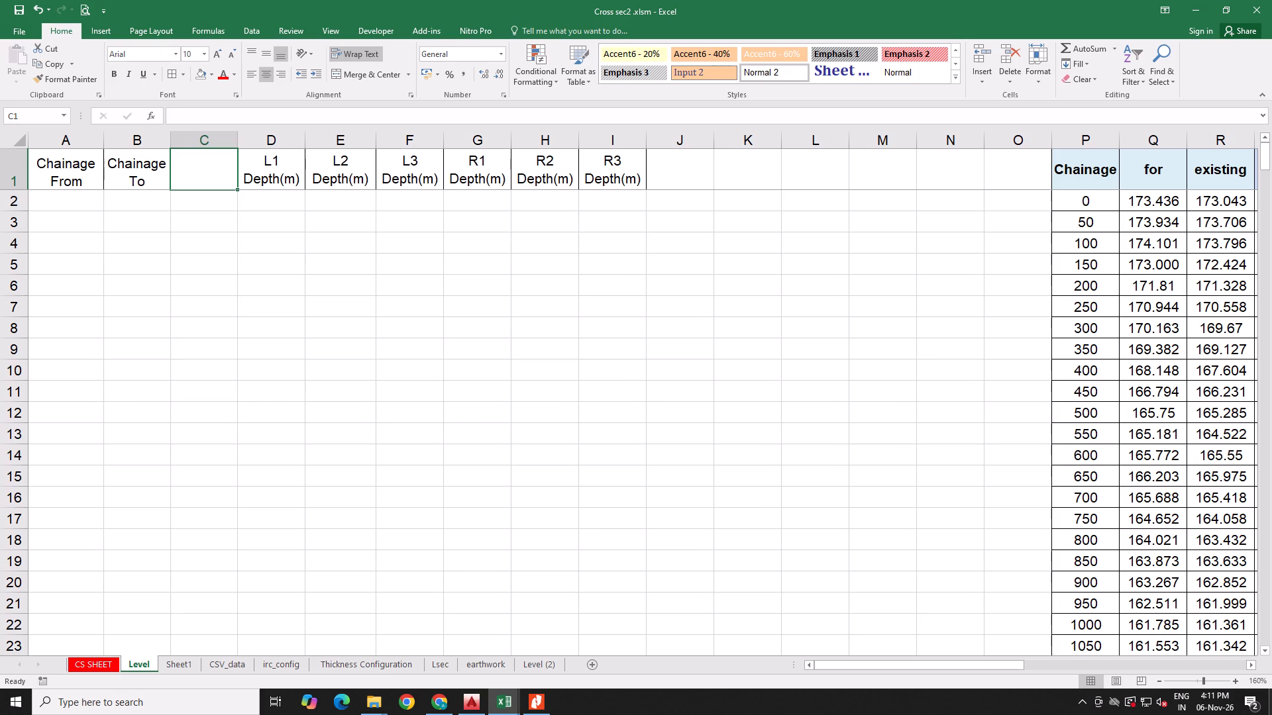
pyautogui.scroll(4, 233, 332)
# Open the CS SHEET worksheet.
pyautogui.click(102, 662)
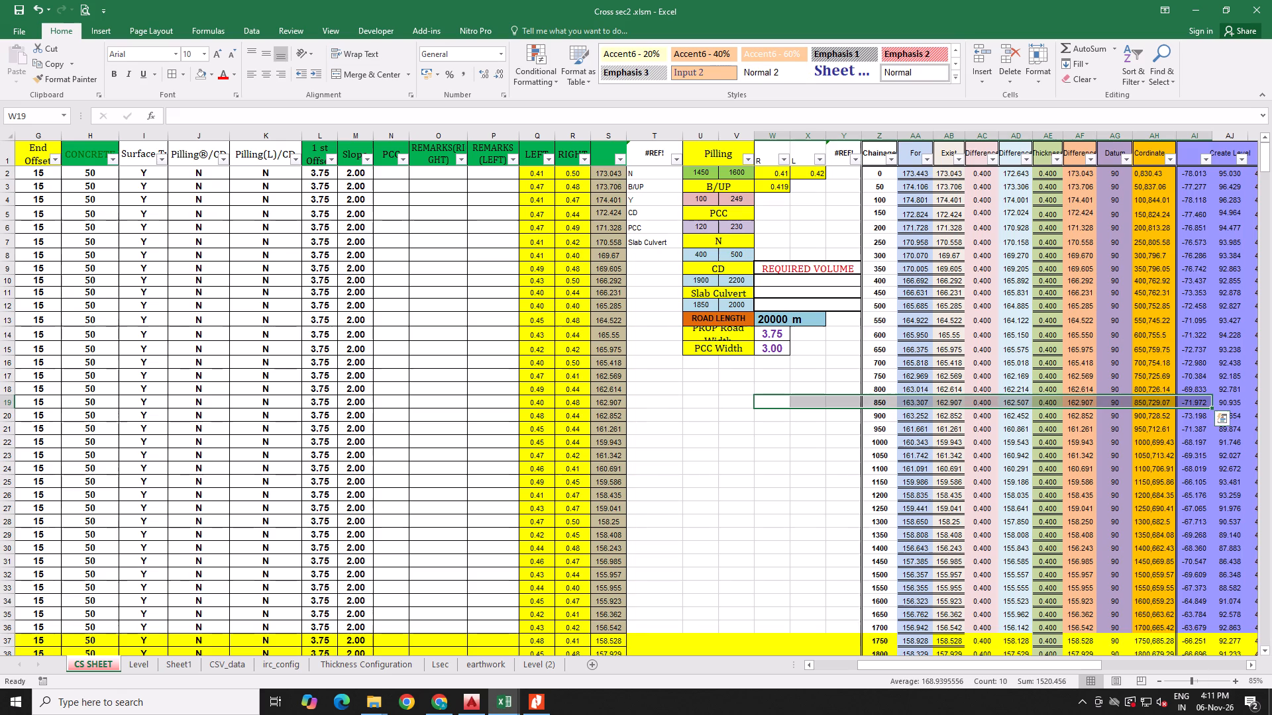
pyautogui.scroll(5, 592, 345)
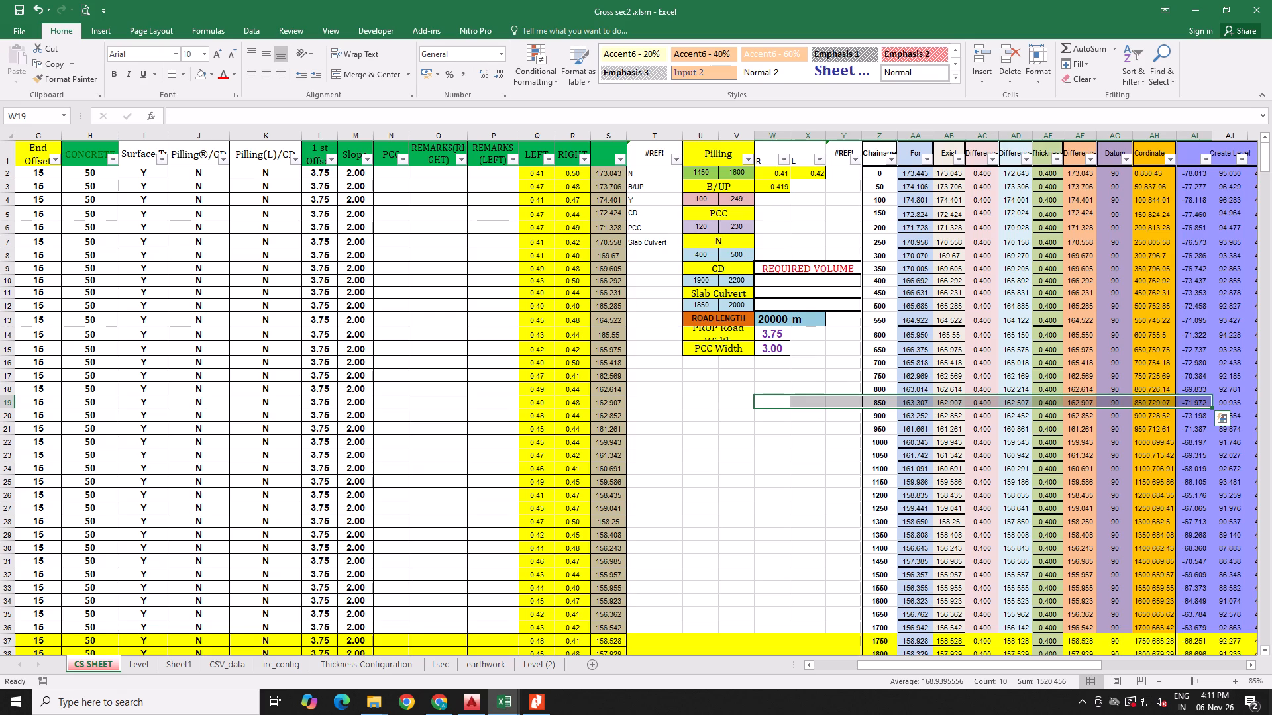
# Switch to Drawing1 in AutoCAD and examine the cross-section sheets along the road, from chainage 0+000 towards the higher chainages.
pyautogui.click(472, 700)
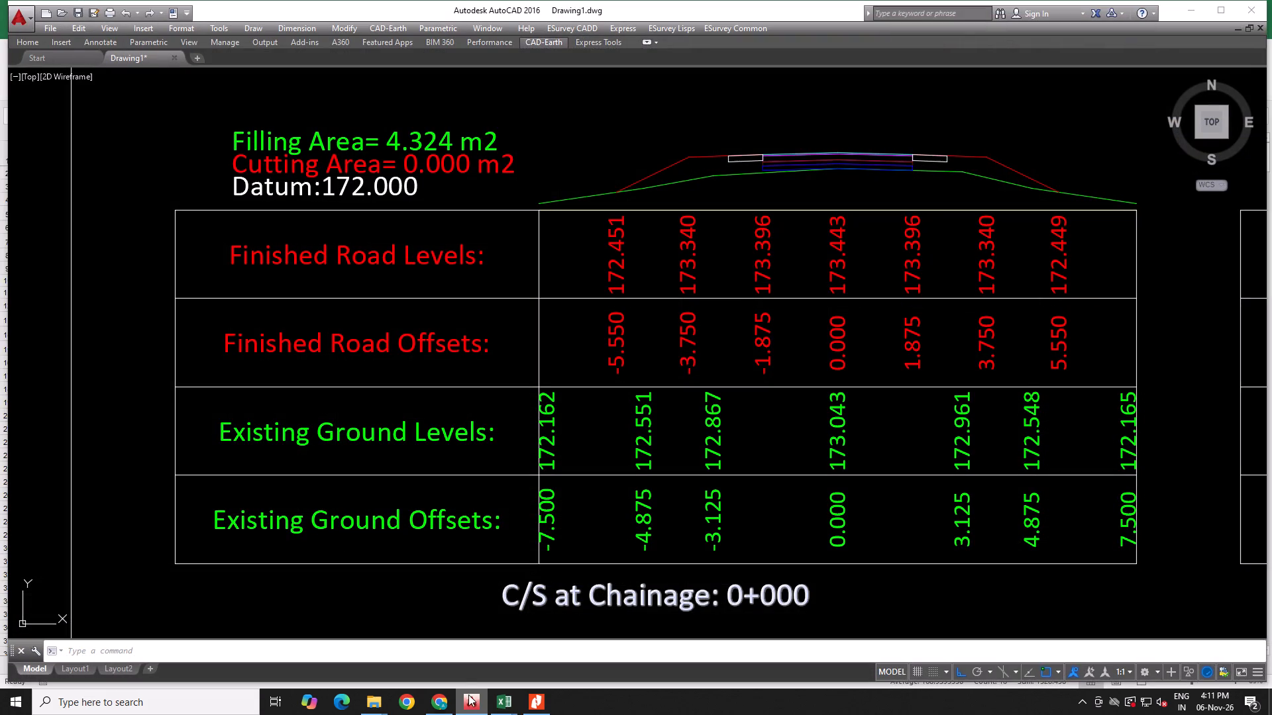
pyautogui.scroll(-7, 633, 264)
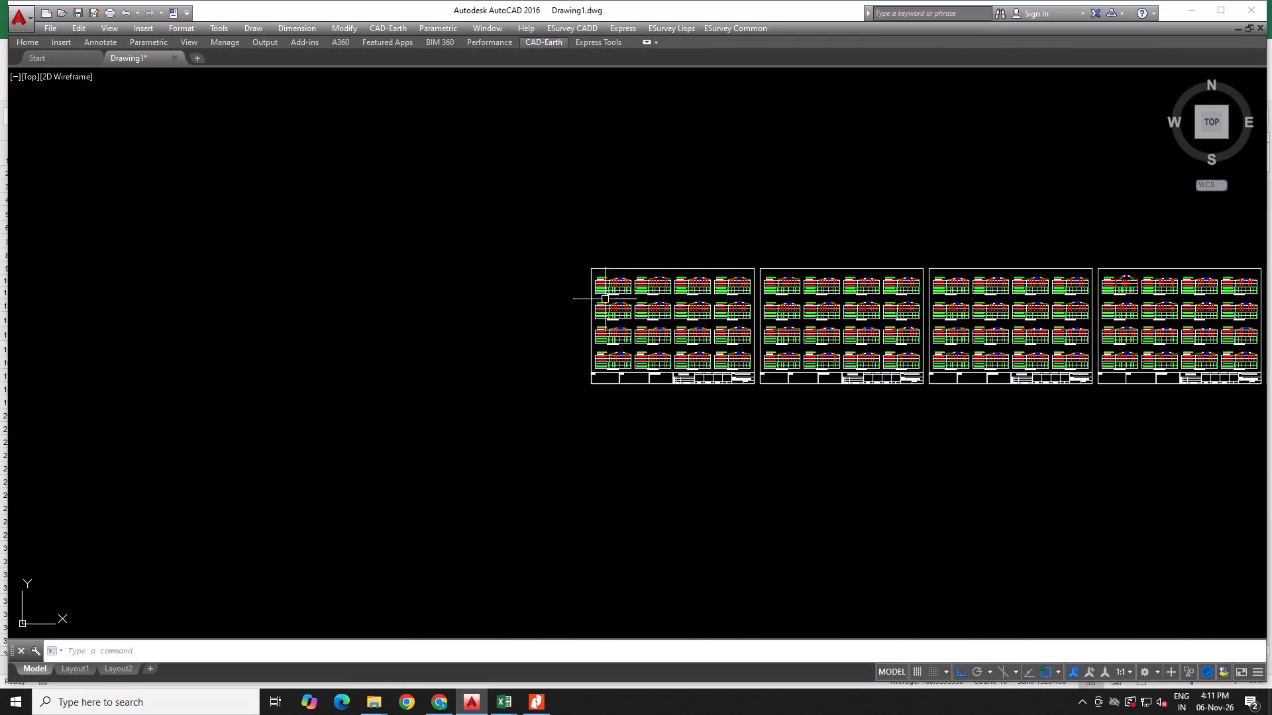
pyautogui.moveTo(827, 334); pyautogui.dragTo(279, 347, button='middle')
pyautogui.scroll(4, 955, 316)
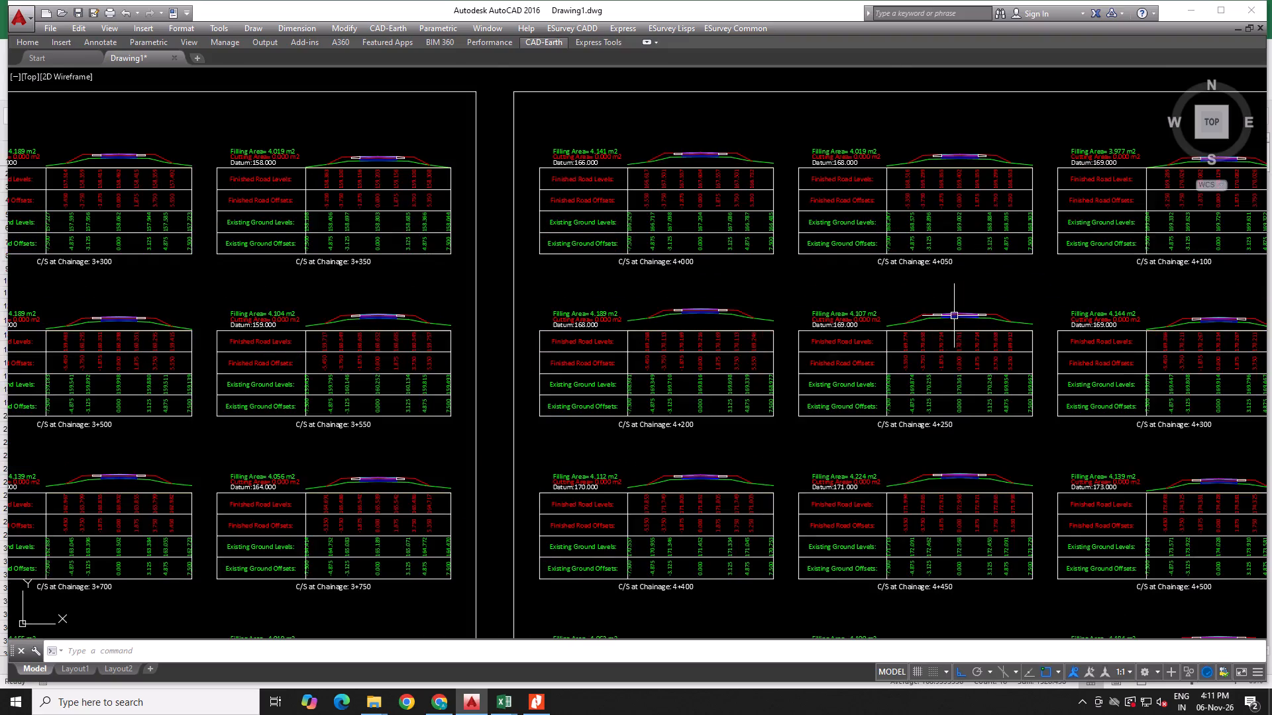
pyautogui.scroll(3, 948, 316)
pyautogui.scroll(-4, 885, 338)
pyautogui.moveTo(967, 401); pyautogui.dragTo(213, 360, button='middle')
pyautogui.moveTo(914, 368); pyautogui.dragTo(290, 328, button='middle')
pyautogui.moveTo(902, 330); pyautogui.dragTo(149, 318, button='middle')
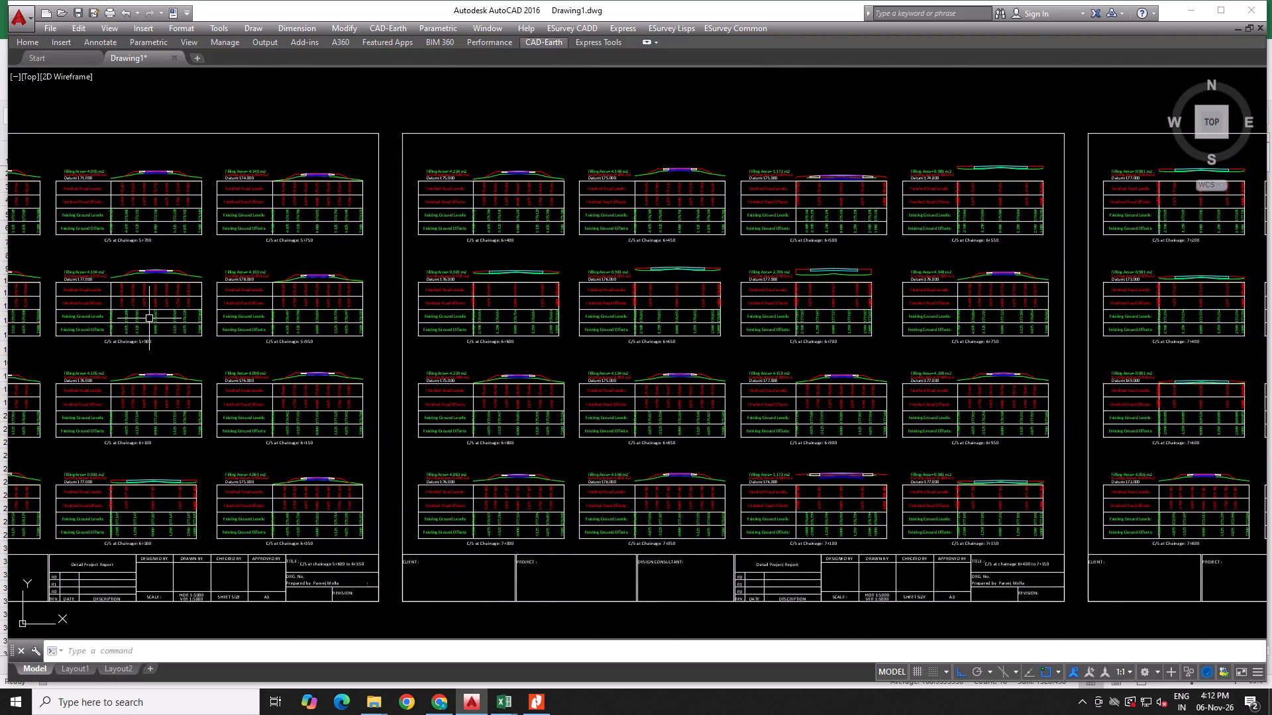
pyautogui.moveTo(790, 320); pyautogui.dragTo(17, 312, button='middle')
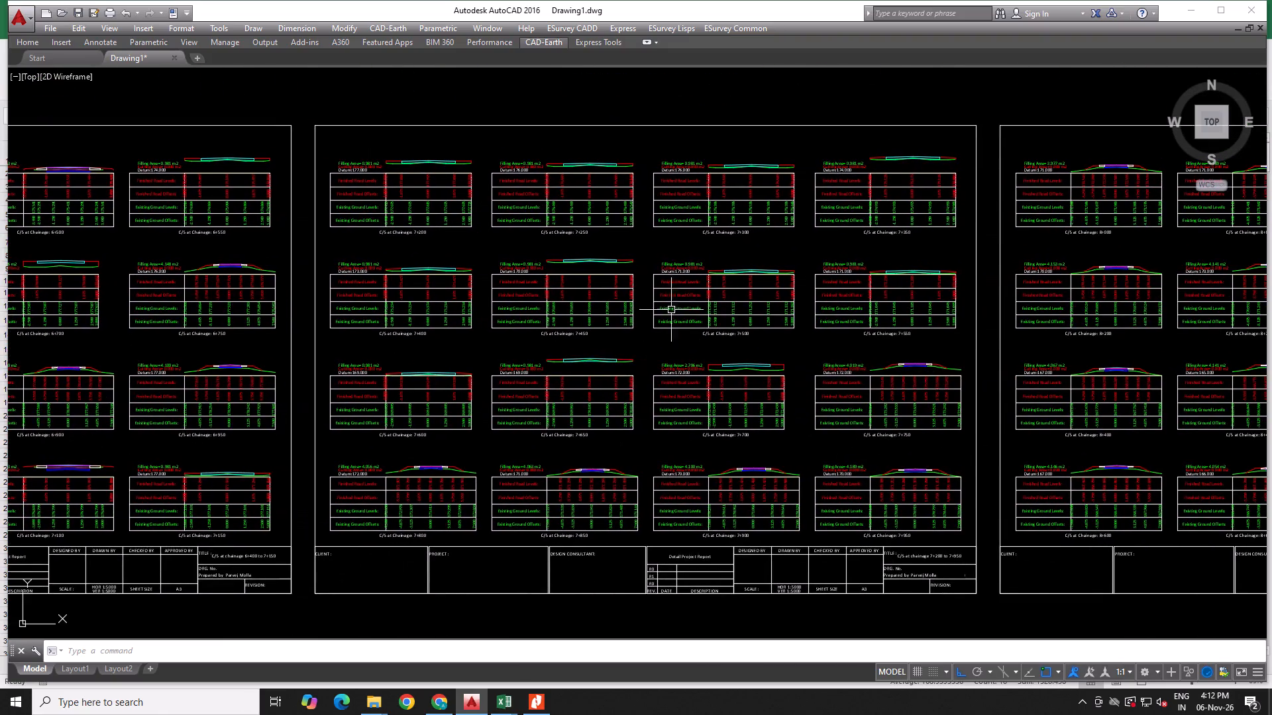
pyautogui.moveTo(711, 310); pyautogui.dragTo(0, 311, button='middle')
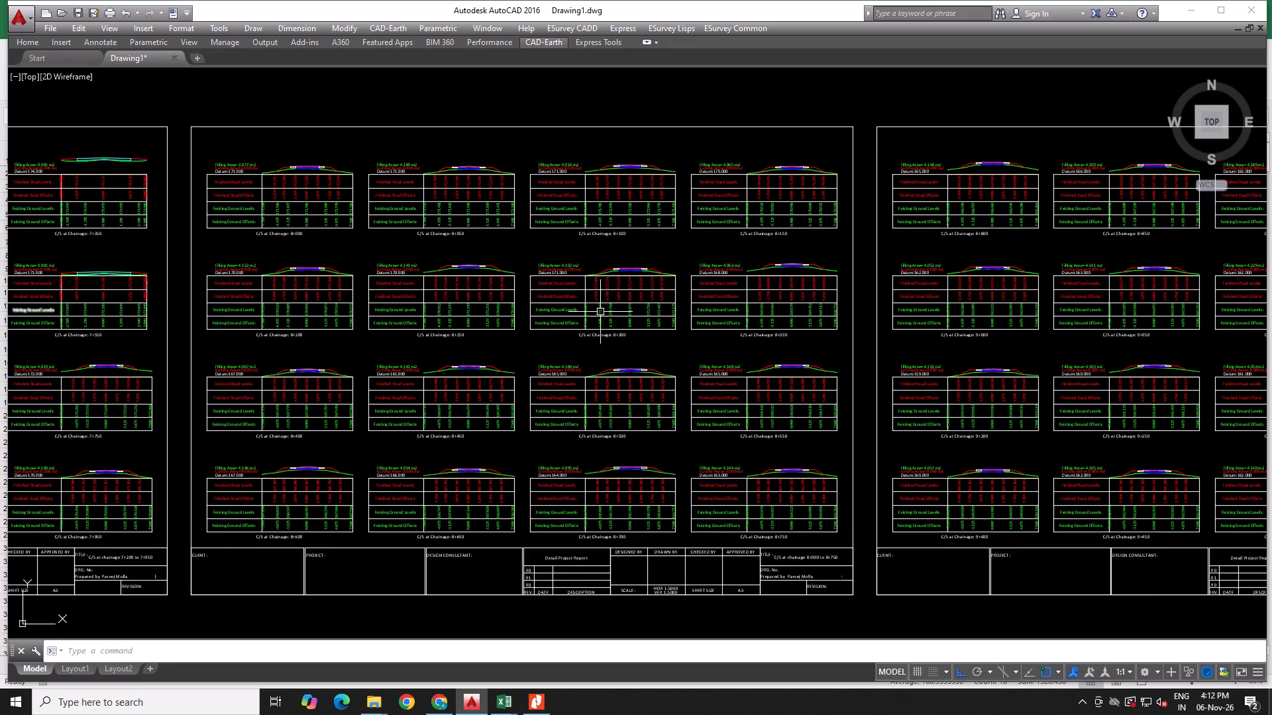
pyautogui.moveTo(611, 310); pyautogui.dragTo(0, 305, button='middle')
pyautogui.scroll(2, 394, 314)
pyautogui.scroll(-2, 394, 314)
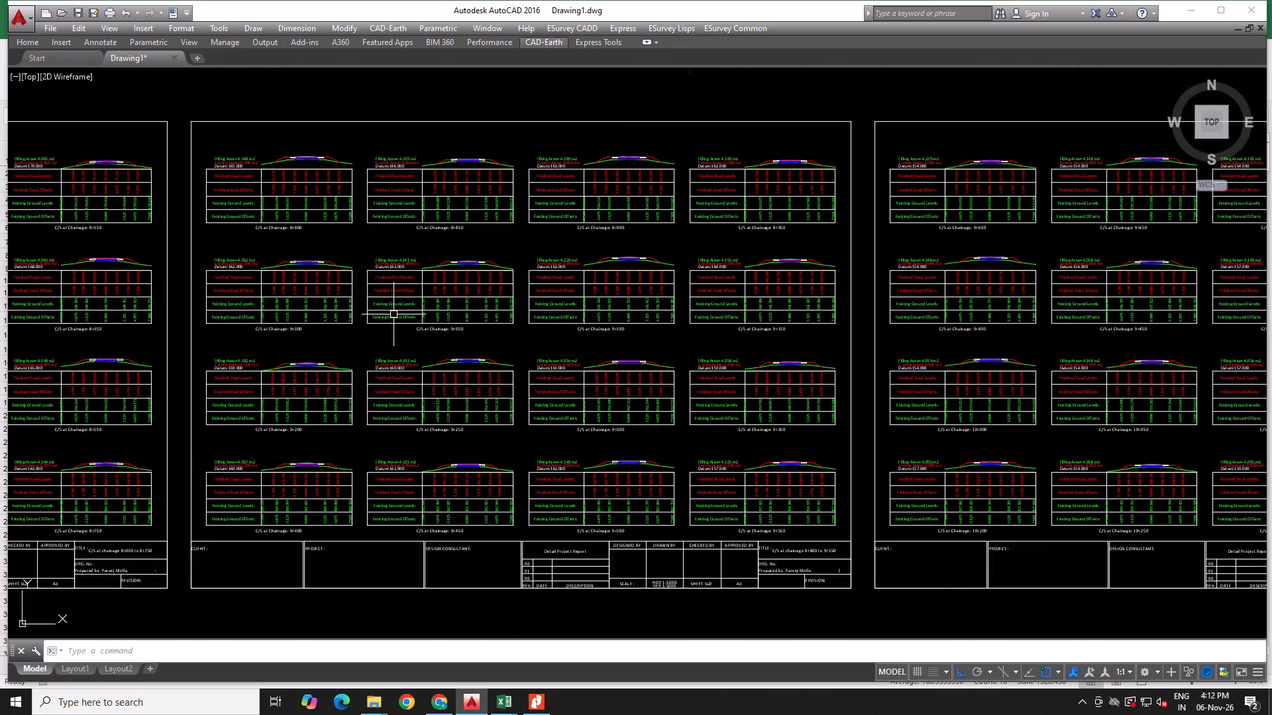
pyautogui.moveTo(908, 316); pyautogui.dragTo(0, 300, button='middle')
pyautogui.moveTo(900, 295); pyautogui.dragTo(36, 292, button='middle')
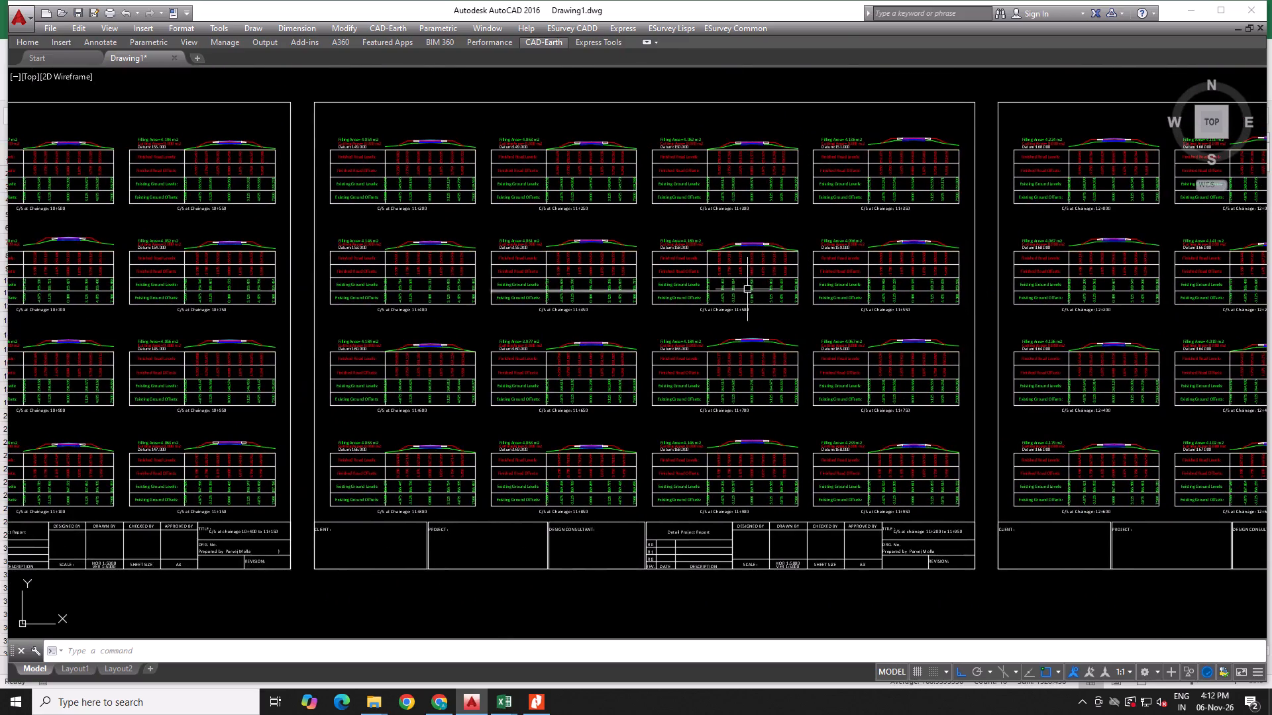
pyautogui.moveTo(769, 289); pyautogui.dragTo(0, 303, button='middle')
pyautogui.moveTo(867, 302); pyautogui.dragTo(0, 297, button='middle')
pyautogui.moveTo(825, 295); pyautogui.dragTo(255, 292, button='middle')
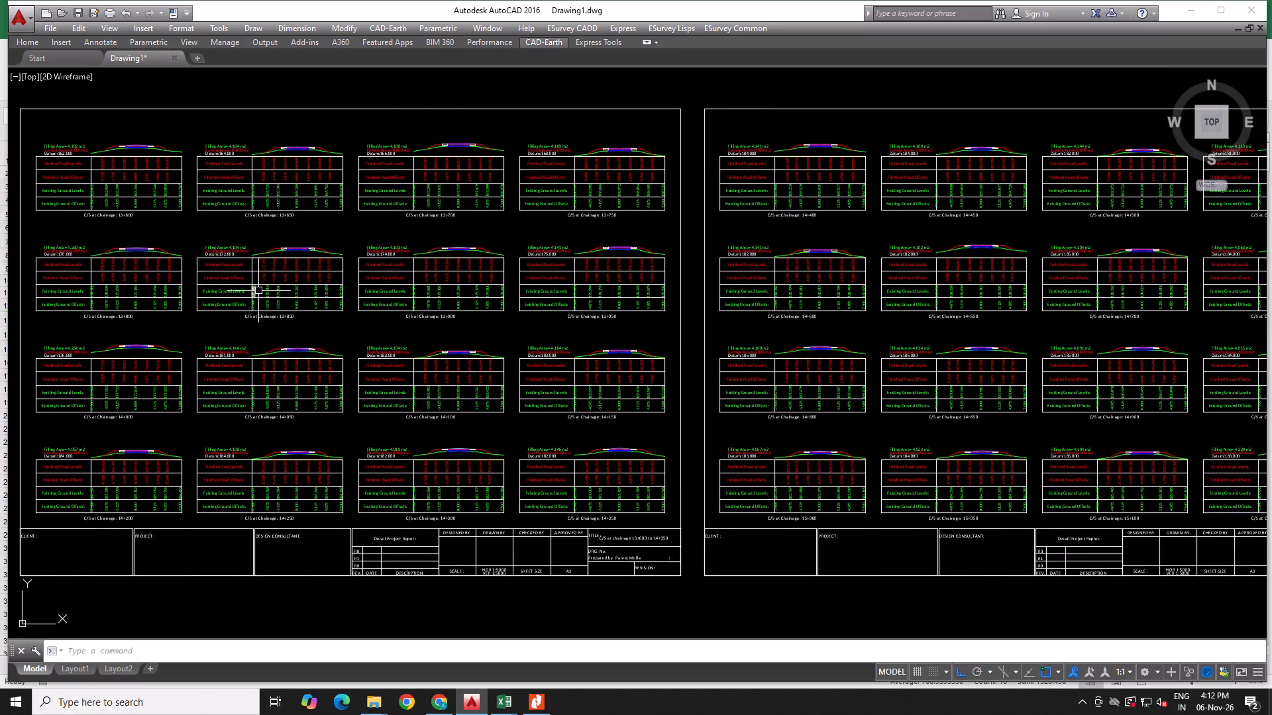
# Go back along the cross-section sheets to the start of the road and examine the sections on the first sheets.
pyautogui.scroll(-3, 778, 299)
pyautogui.moveTo(323, 328); pyautogui.dragTo(1098, 306, button='middle')
pyautogui.moveTo(395, 327); pyautogui.dragTo(476, 314, button='middle')
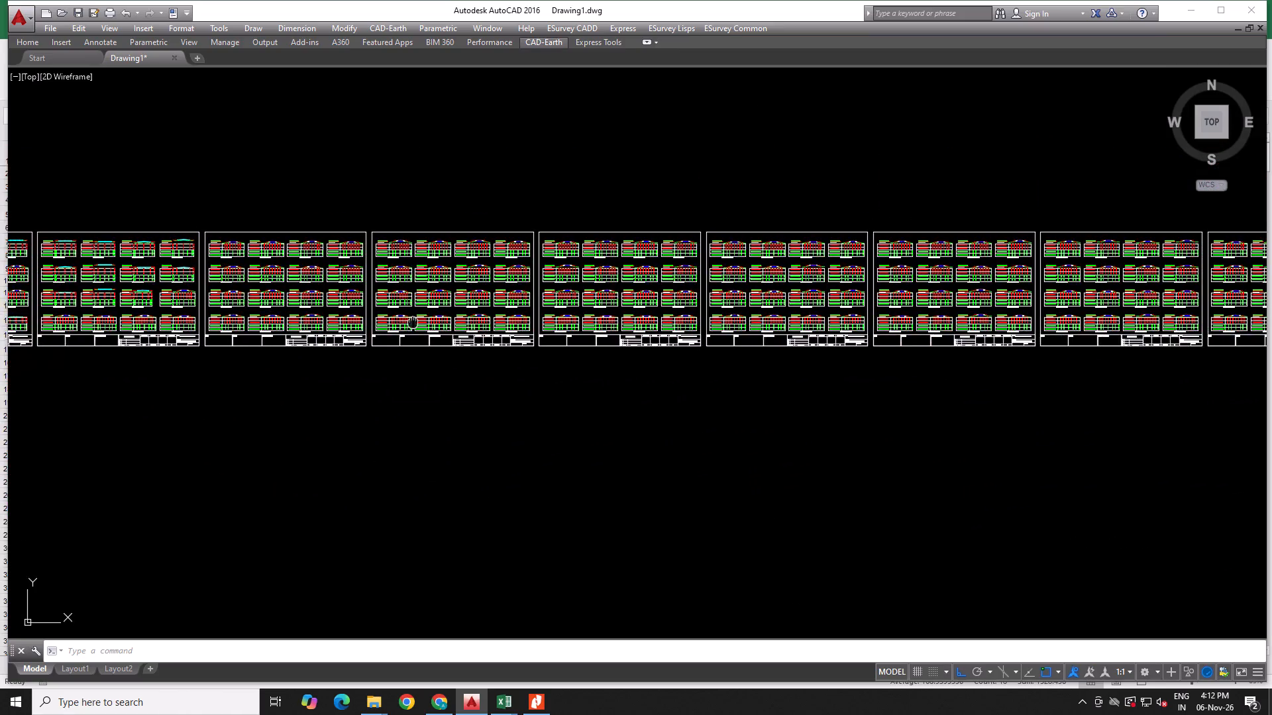
pyautogui.moveTo(476, 314); pyautogui.dragTo(1150, 305, button='middle')
pyautogui.moveTo(384, 315); pyautogui.dragTo(1232, 323, button='middle')
pyautogui.moveTo(386, 297); pyautogui.dragTo(621, 293, button='middle')
pyautogui.scroll(1, 478, 278)
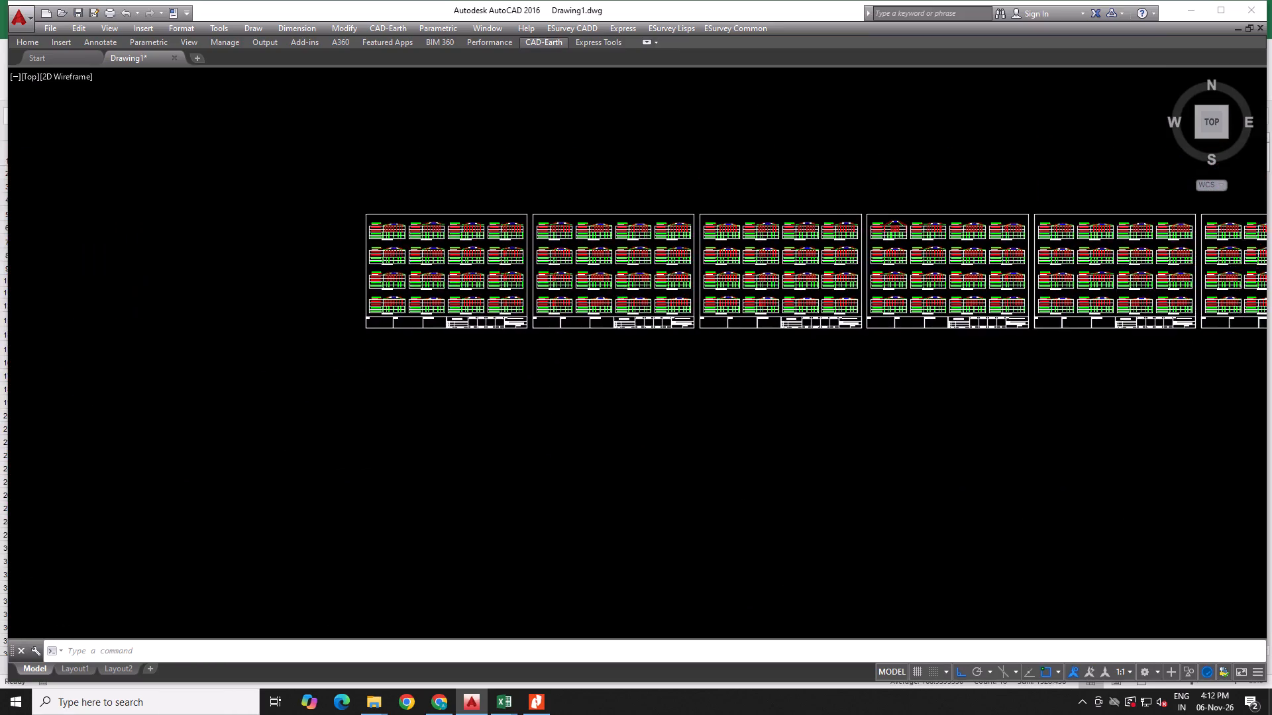
pyautogui.scroll(4, 474, 277)
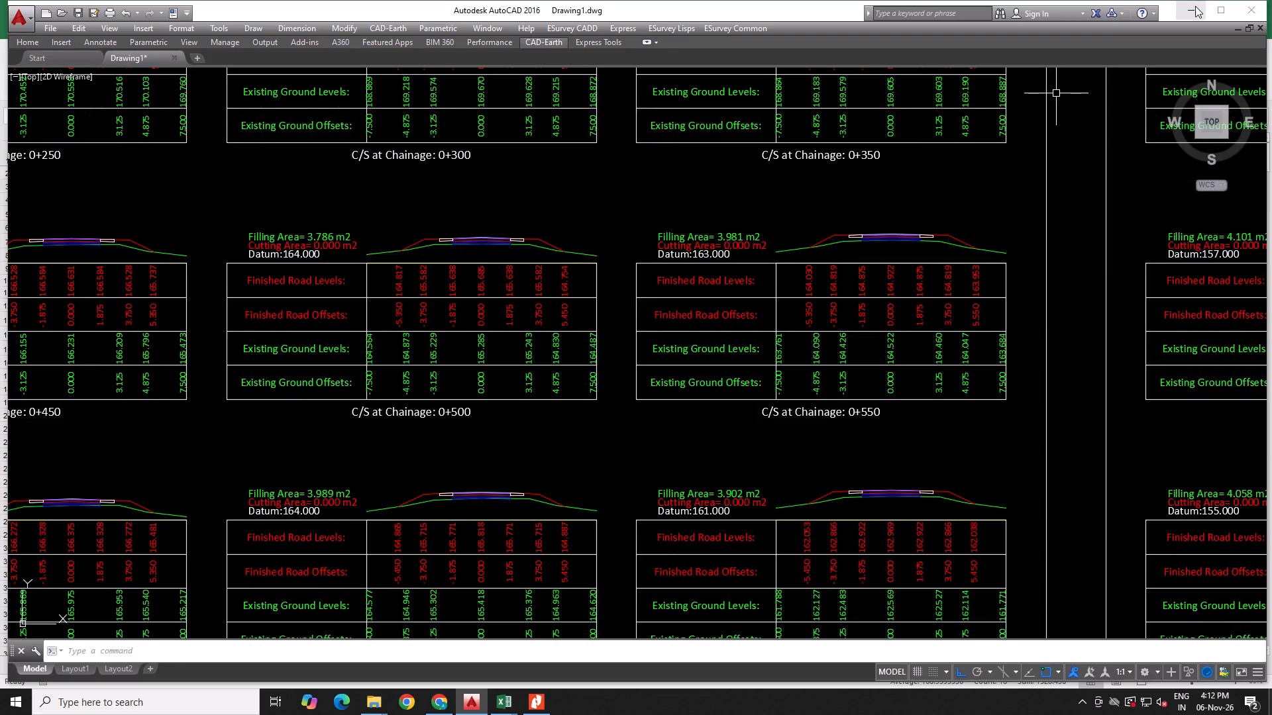
pyautogui.click(1218, 9)
pyautogui.scroll(-2, 606, 378)
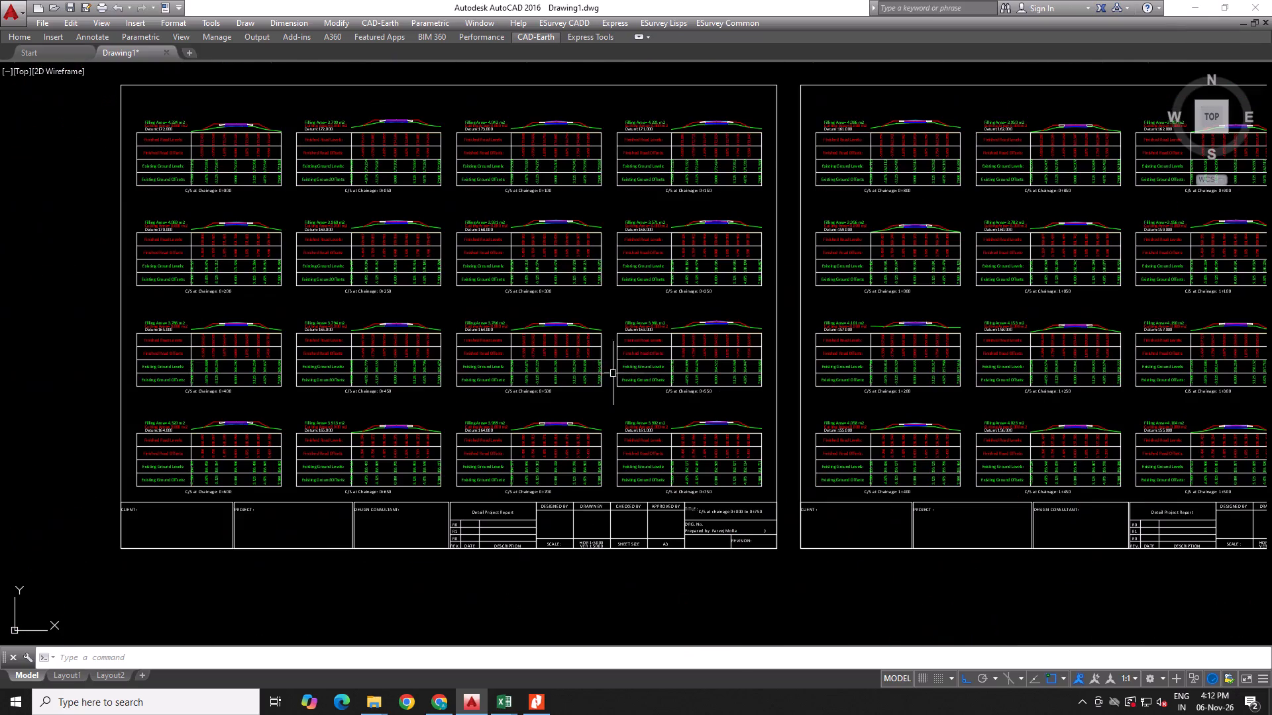
pyautogui.moveTo(1191, 7); pyautogui.dragTo(664, 329)
pyautogui.moveTo(364, 279); pyautogui.dragTo(767, 359, button='middle')
pyautogui.scroll(3, 509, 281)
pyautogui.moveTo(823, 245); pyautogui.dragTo(405, 307, button='middle')
pyautogui.scroll(-4, 395, 313)
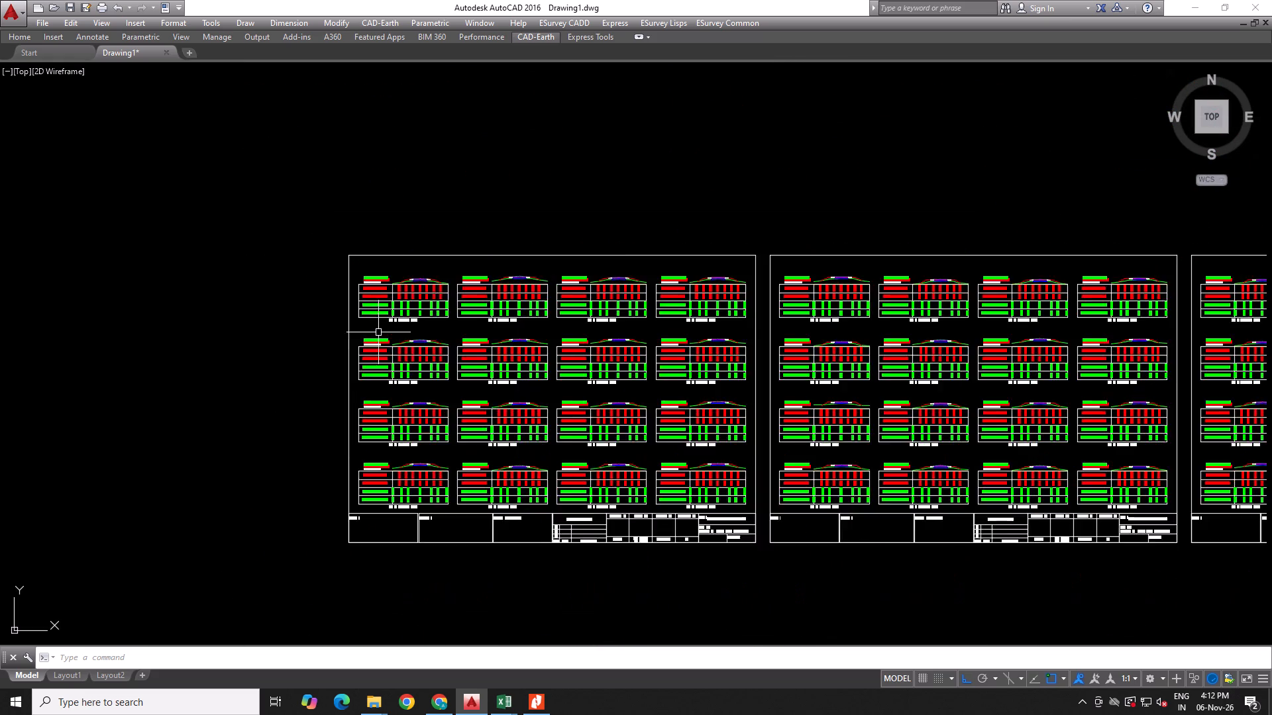
pyautogui.scroll(-1, 378, 332)
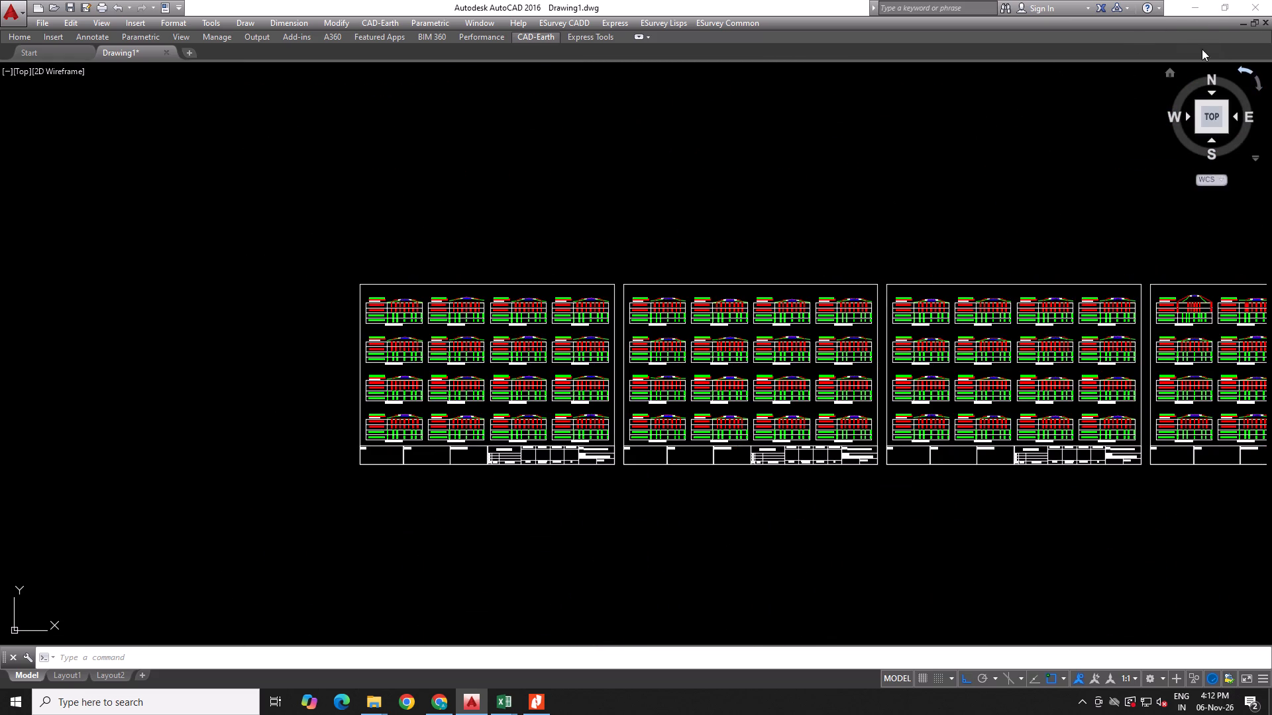
# Switch back to the Cross sec2 workbook in Excel and open the Level sheet.
pyautogui.click(1188, 10)
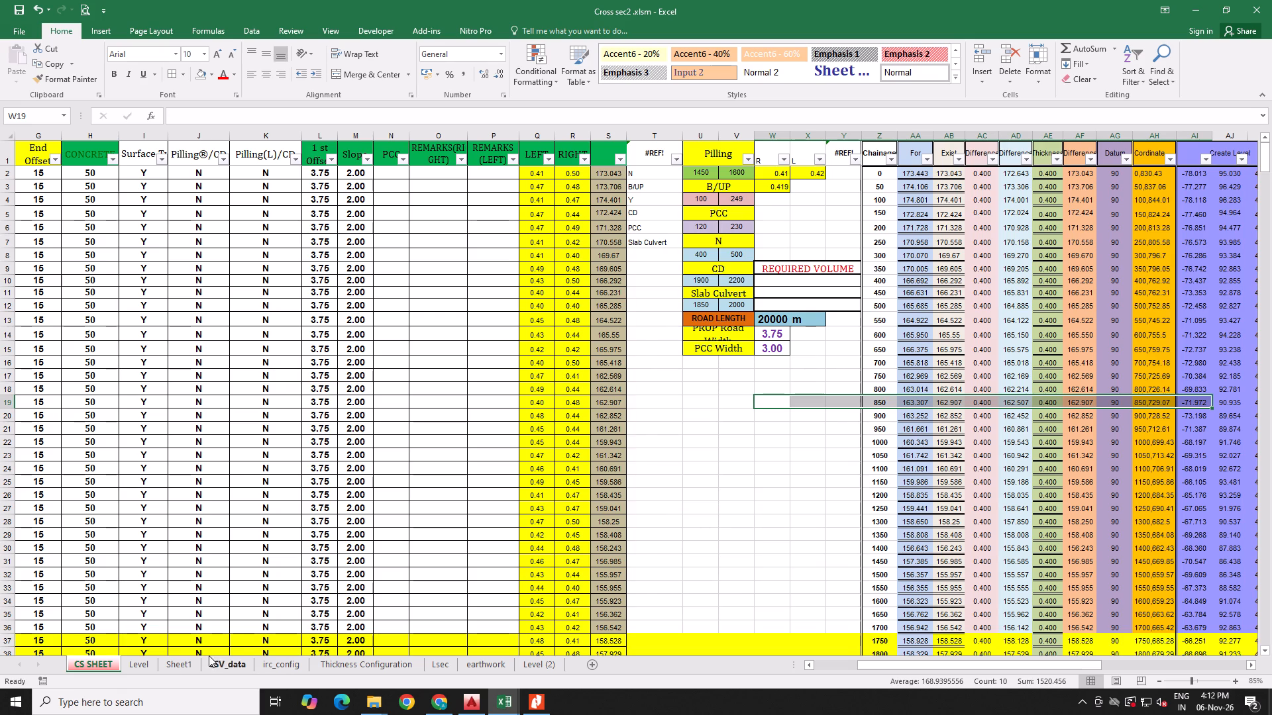
pyautogui.click(141, 664)
pyautogui.scroll(4, 459, 599)
pyautogui.click(335, 404)
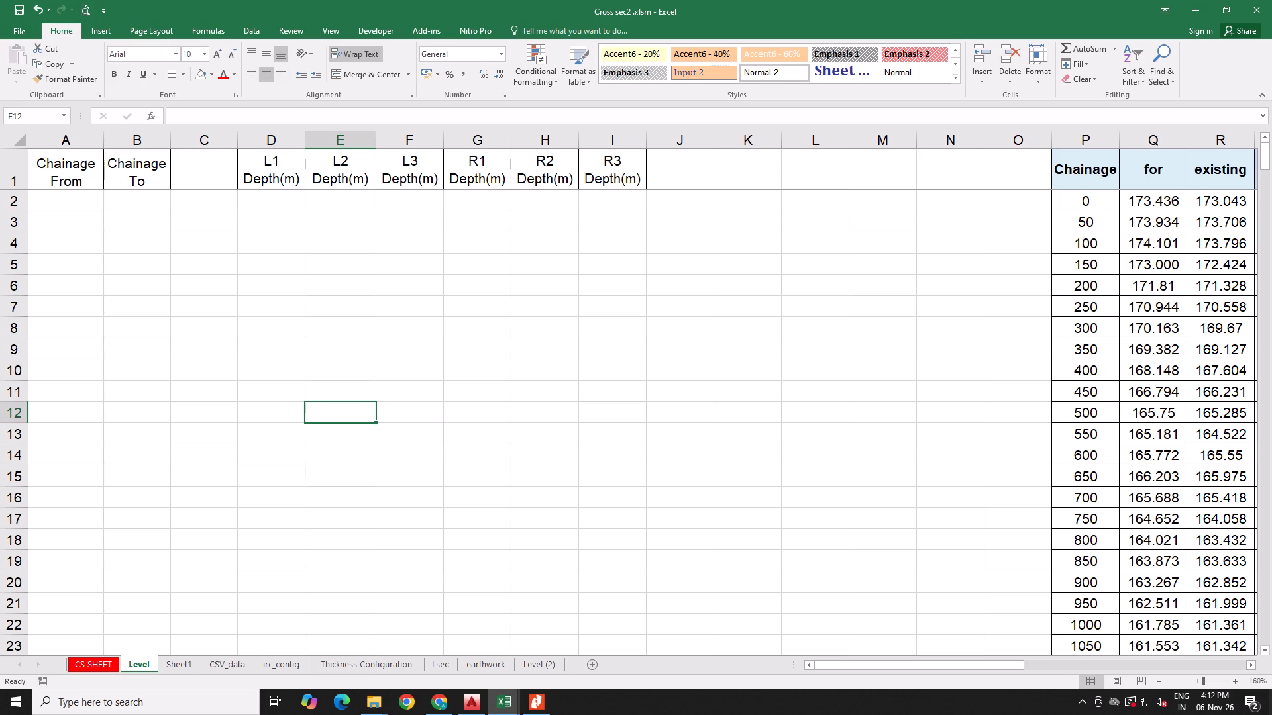
# Move the L1–L3 and R1–R3 Depth(m) headers one column over, from D1:I1 to E1:J1.
pyautogui.moveTo(276, 177); pyautogui.dragTo(594, 171)
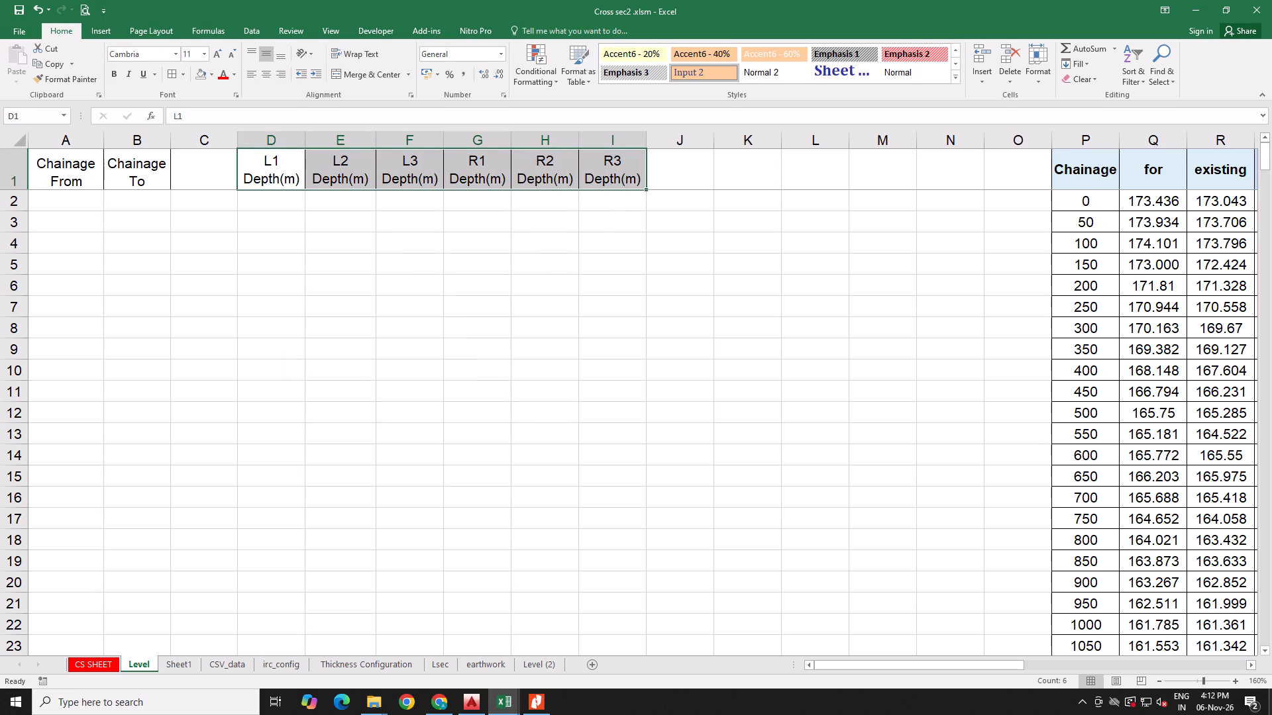
pyautogui.moveTo(647, 169); pyautogui.dragTo(676, 168)
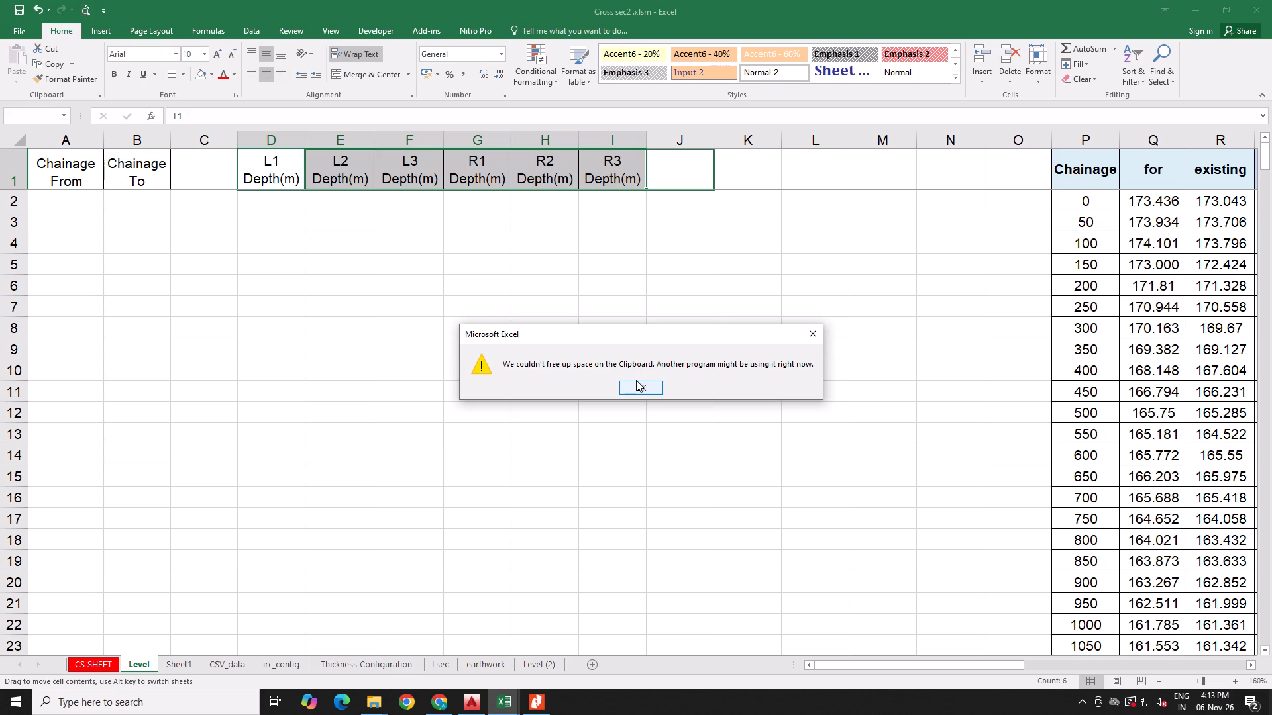
pyautogui.click(636, 380)
pyautogui.click(636, 380)
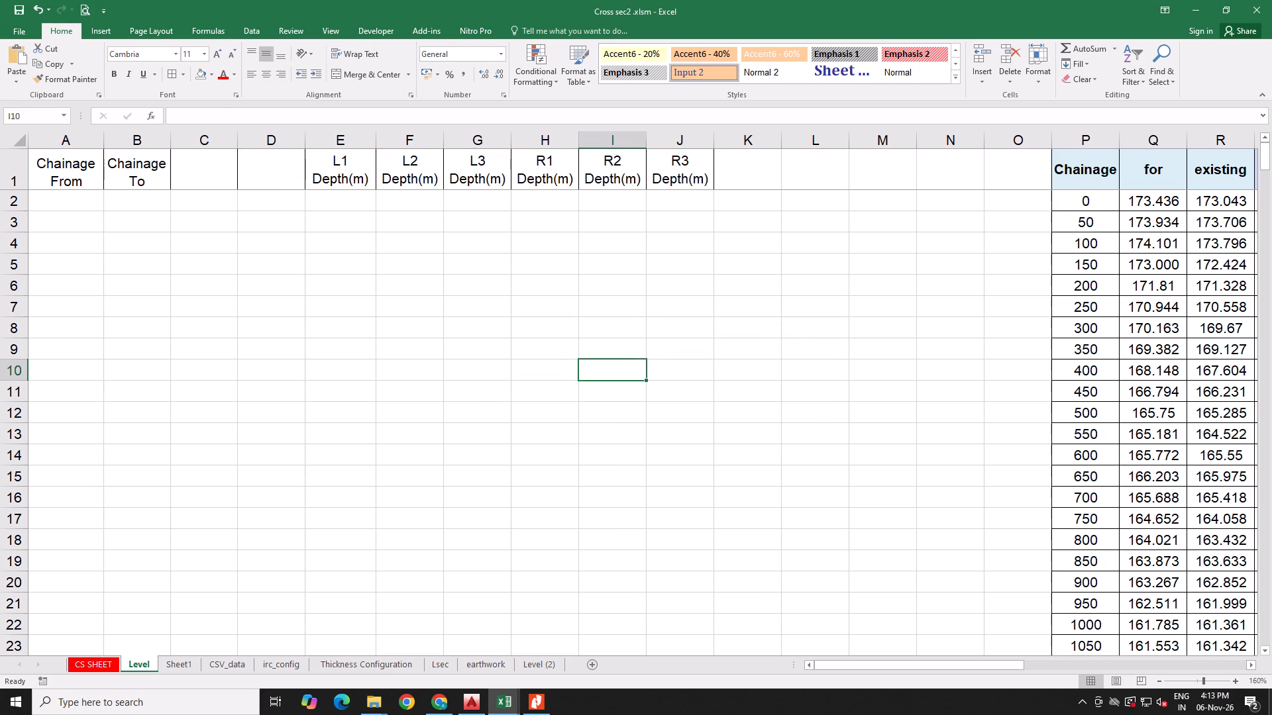
# Enter the header Area in C1 and align it to the middle of the cell.
pyautogui.moveTo(170, 173); pyautogui.dragTo(257, 175)
pyautogui.click(205, 178)
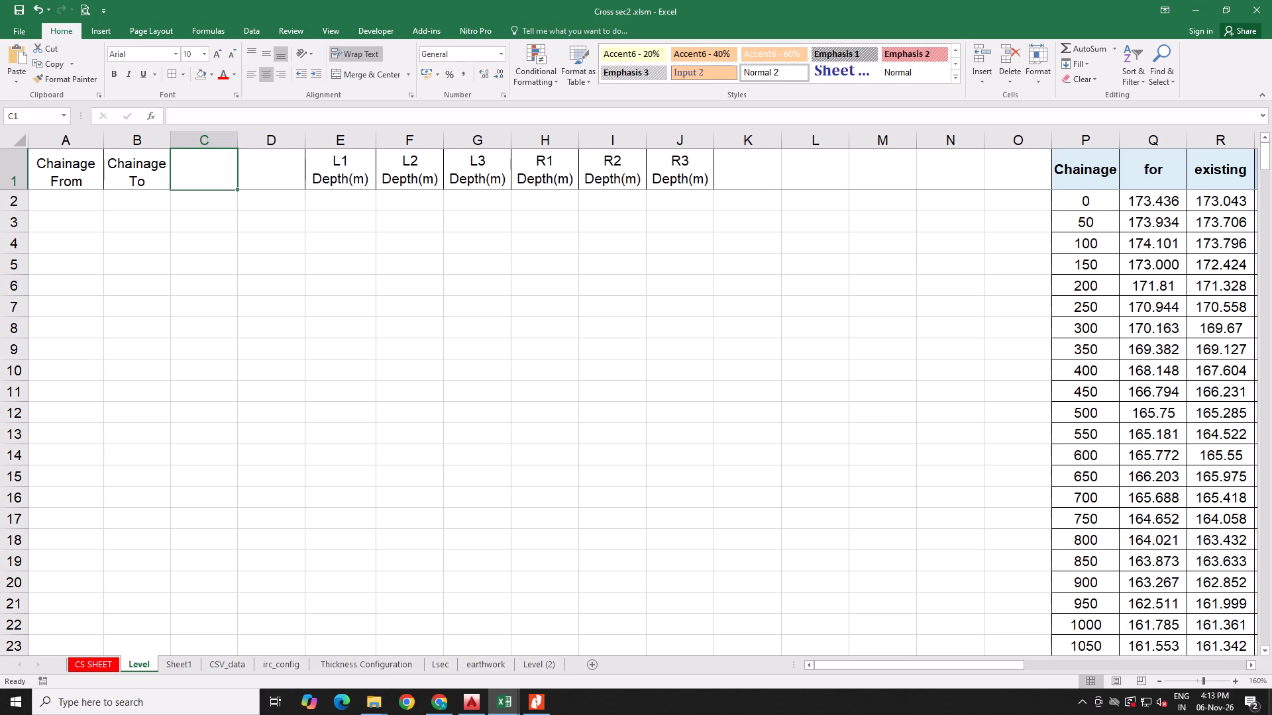
pyautogui.write('Area')
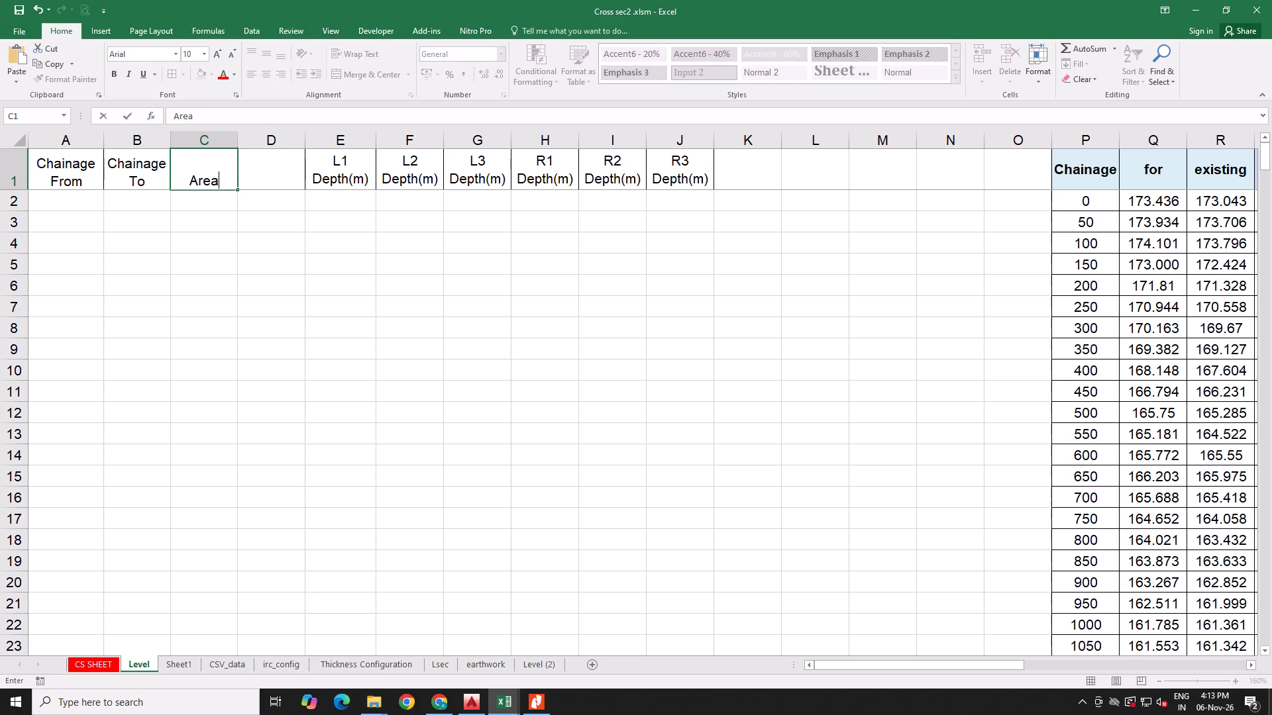
pyautogui.click(218, 218)
pyautogui.click(193, 175)
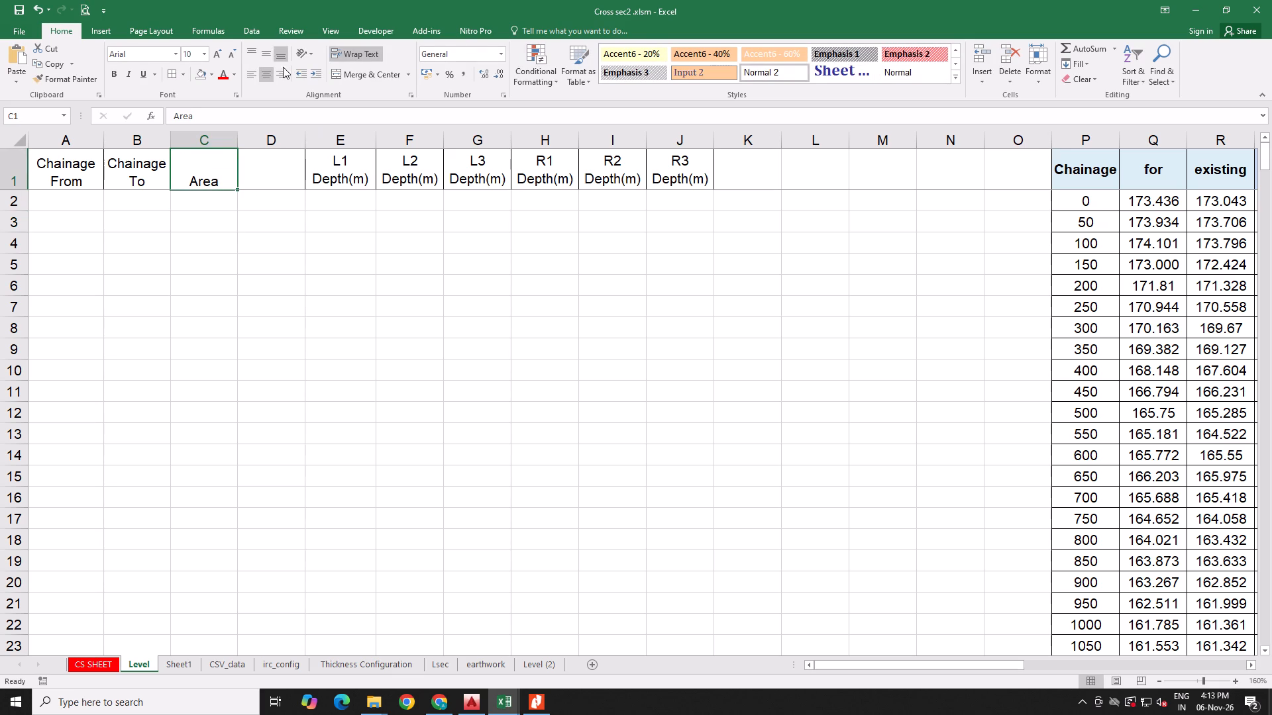
pyautogui.click(266, 52)
# Enter the header Depth in D1.
pyautogui.click(282, 182)
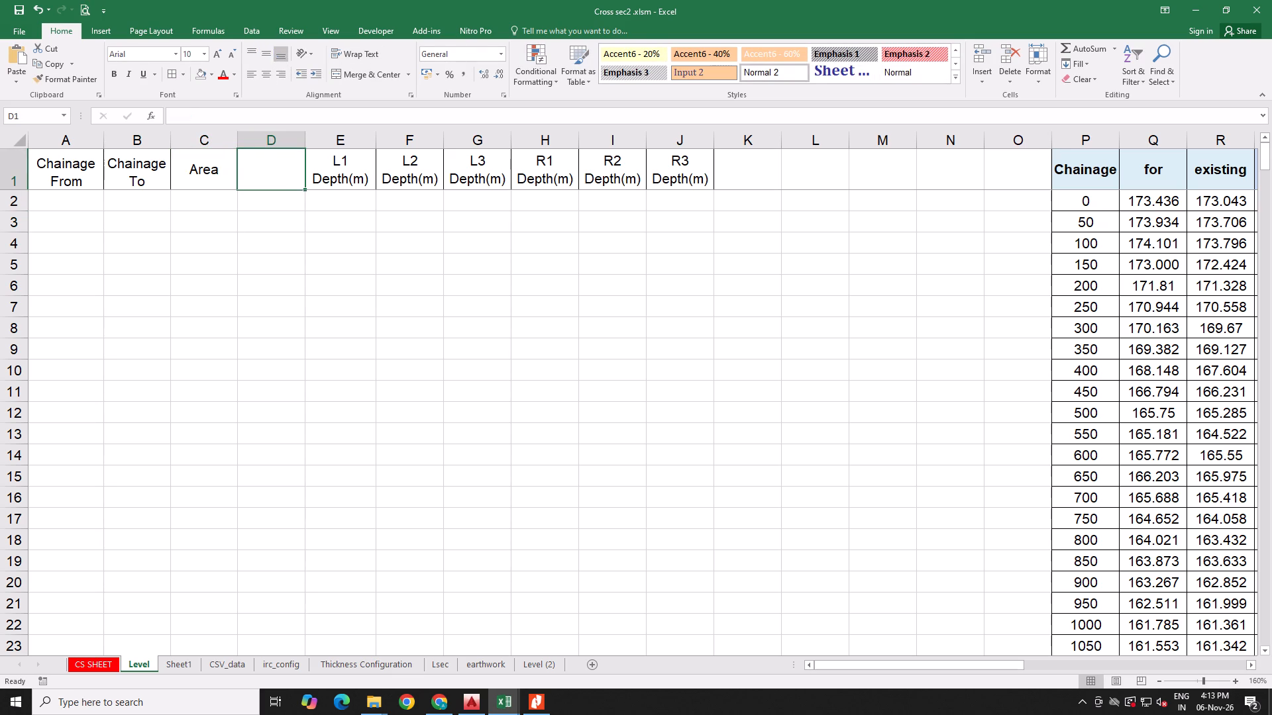
pyautogui.write('De')
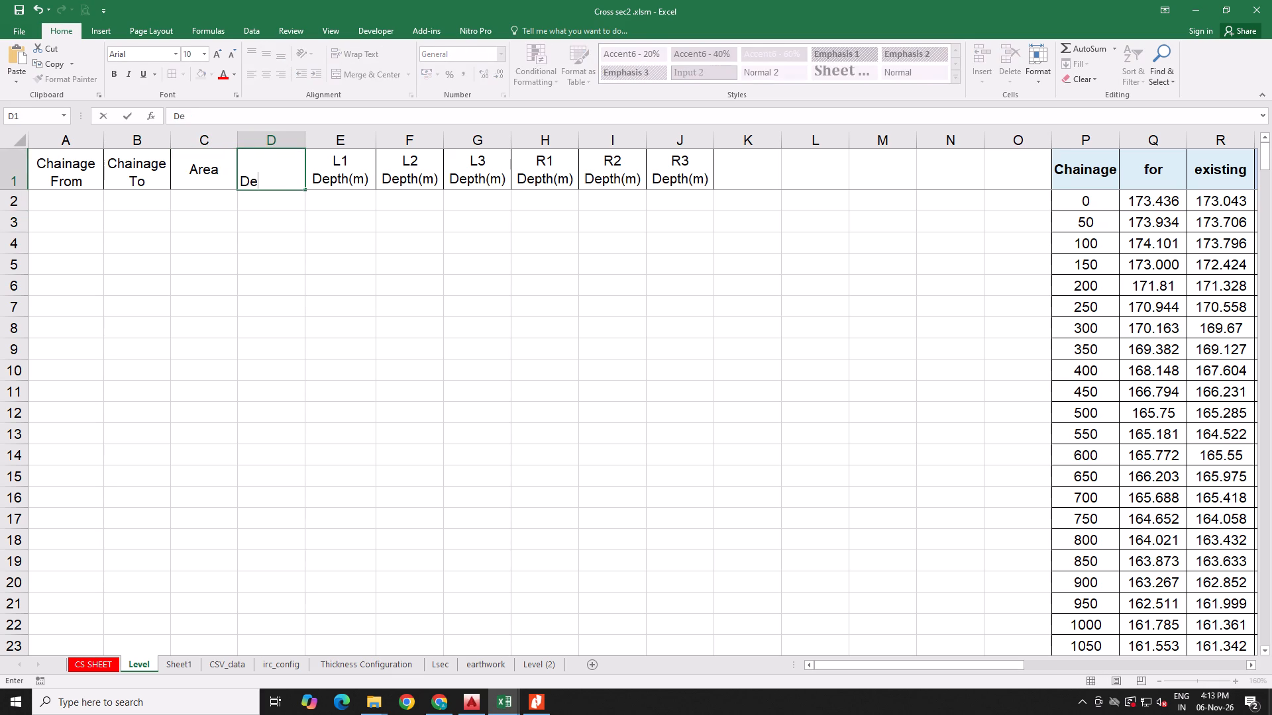
pyautogui.write('pth')
pyautogui.click(280, 236)
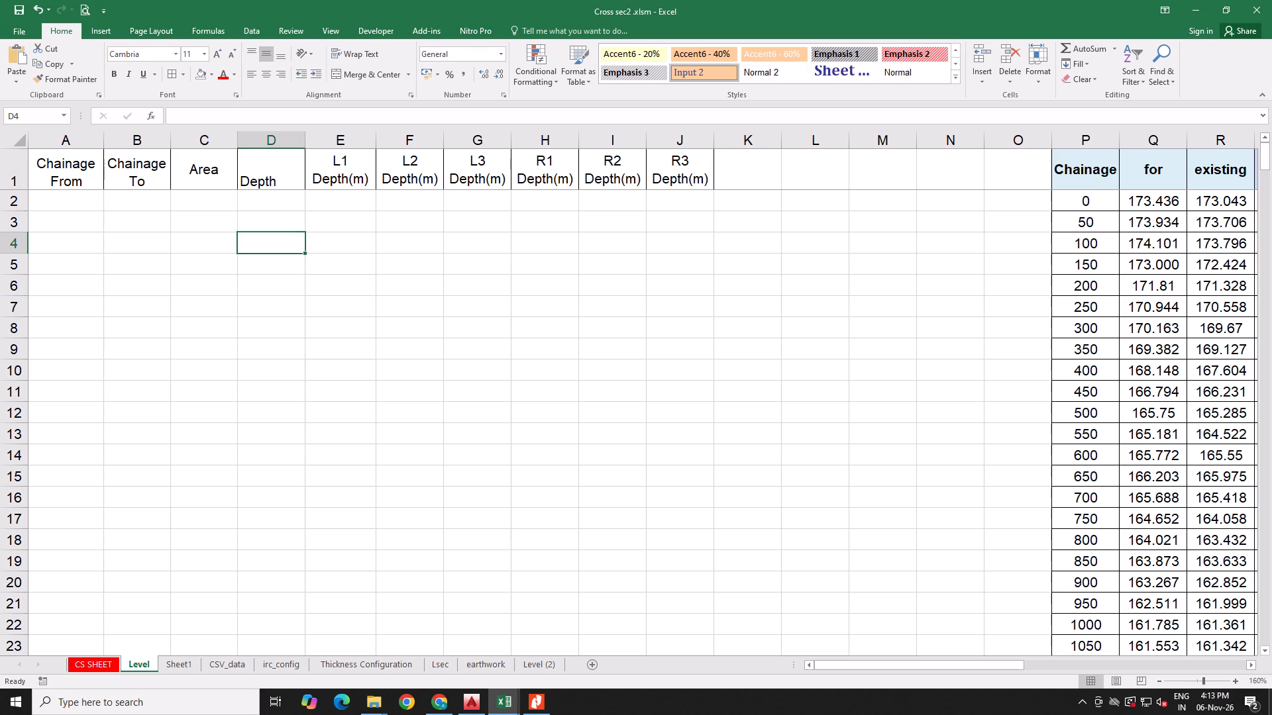
# Apply cell borders to the header row A1:J1 and centre its text vertically and horizontally.
pyautogui.moveTo(62, 167); pyautogui.dragTo(662, 181)
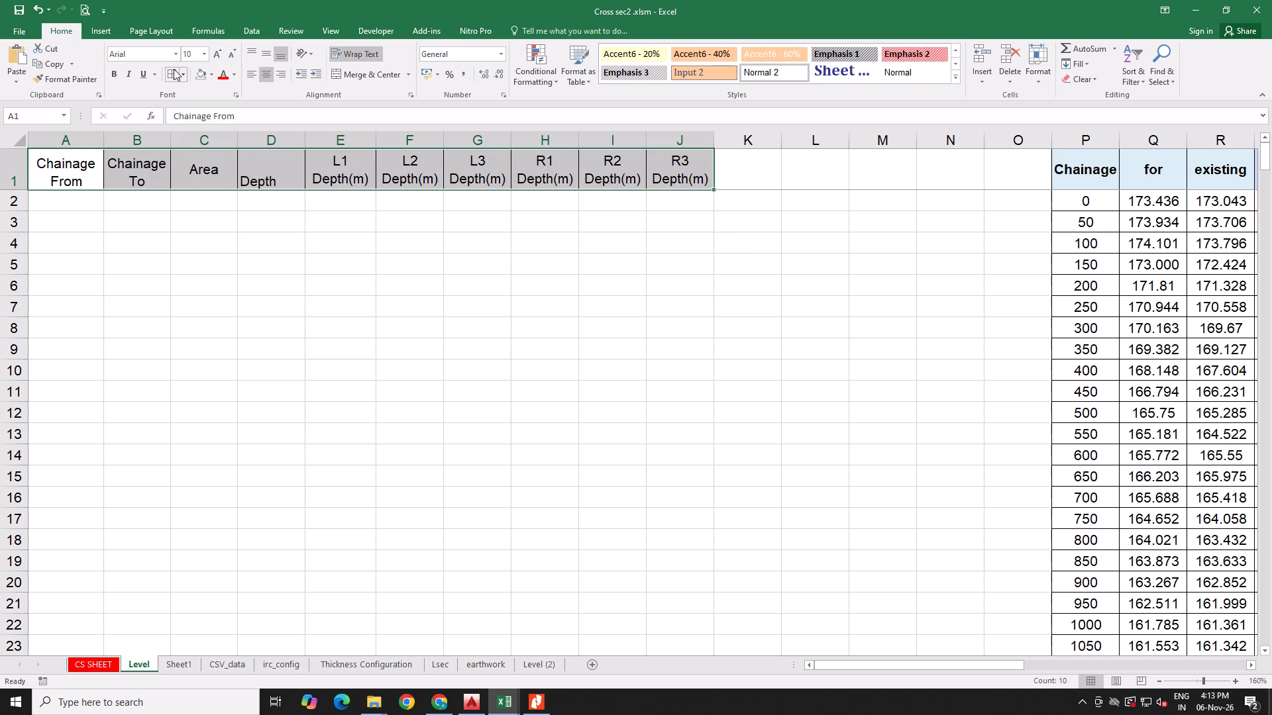
pyautogui.click(174, 69)
pyautogui.click(260, 57)
pyautogui.keyDown('ctrl'); pyautogui.scroll(2, 206, 262); pyautogui.keyUp('ctrl')
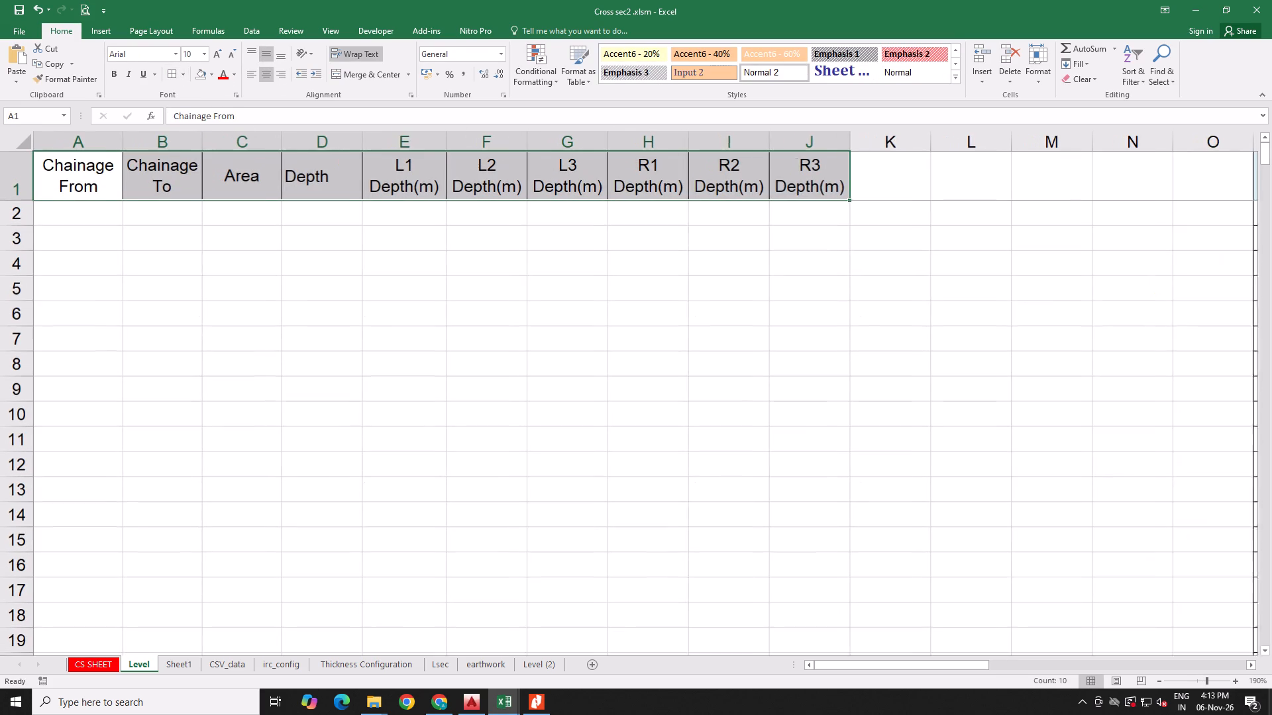
pyautogui.doubleClick(271, 79)
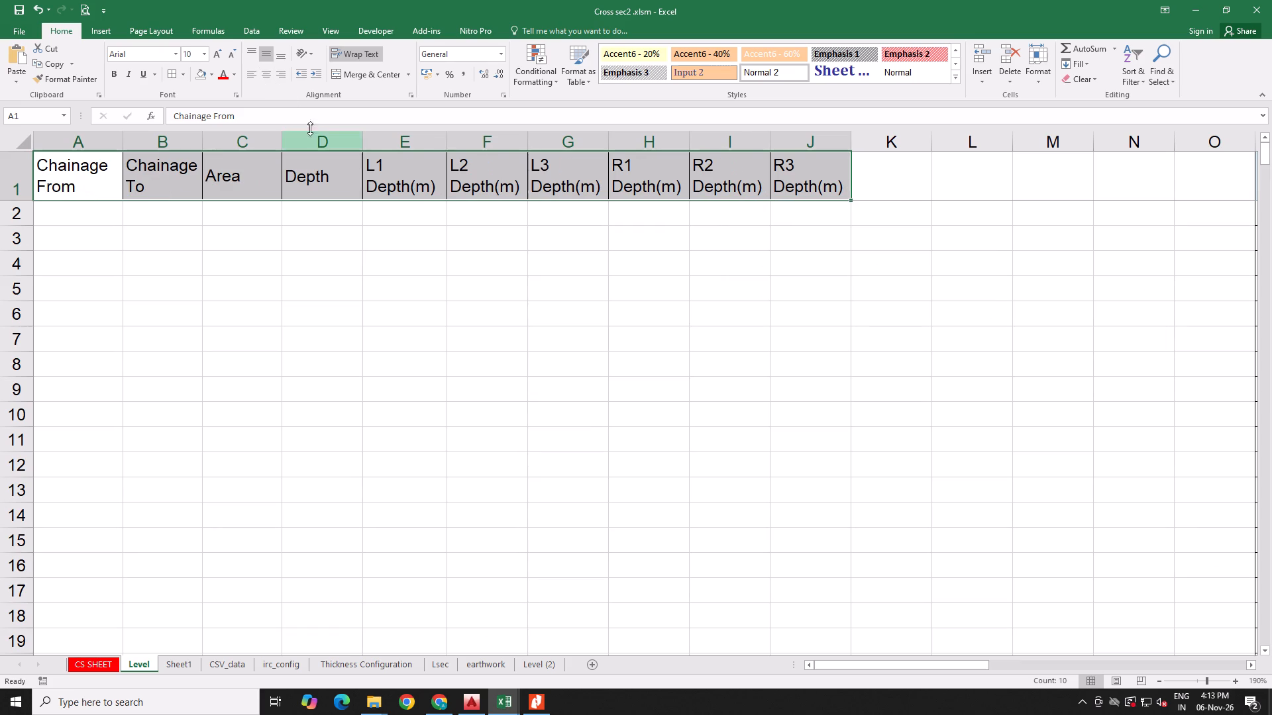
pyautogui.click(264, 75)
pyautogui.scroll(8, 324, 288)
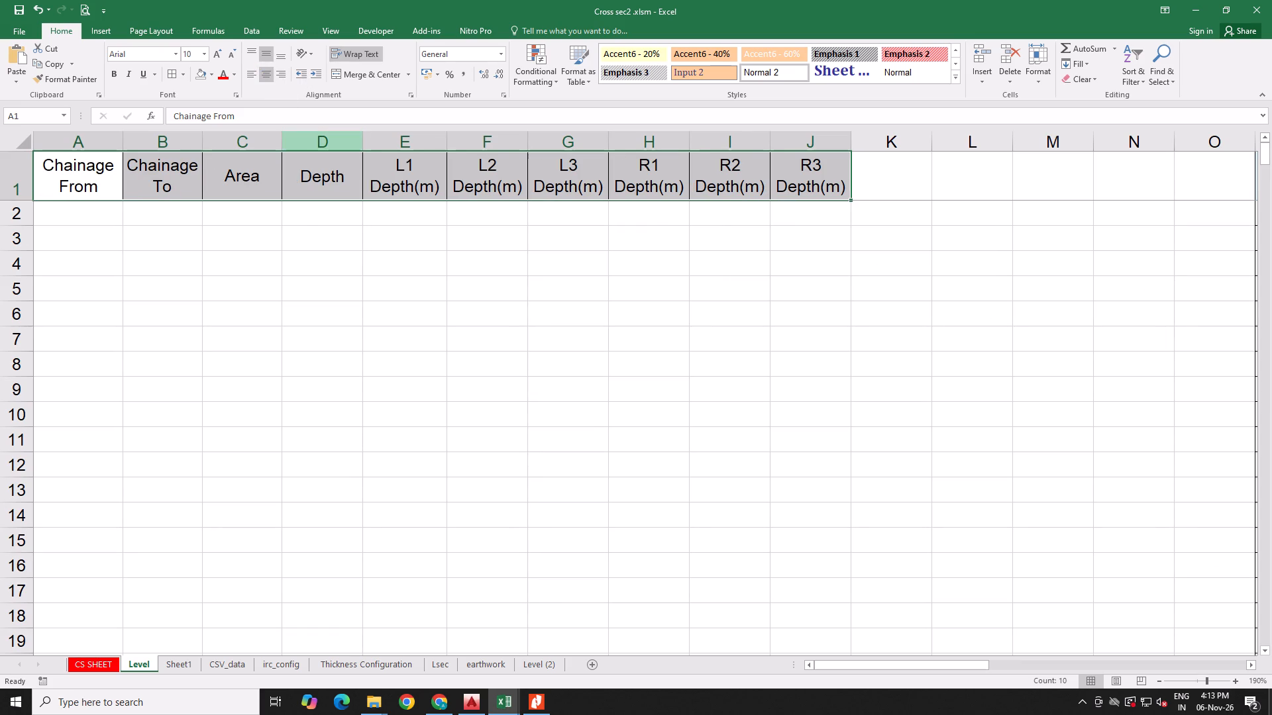
pyautogui.click(324, 288)
pyautogui.scroll(2, 66, 232)
# Apply borders to all the empty input cells under the headers, A2:J18.
pyautogui.click(78, 211)
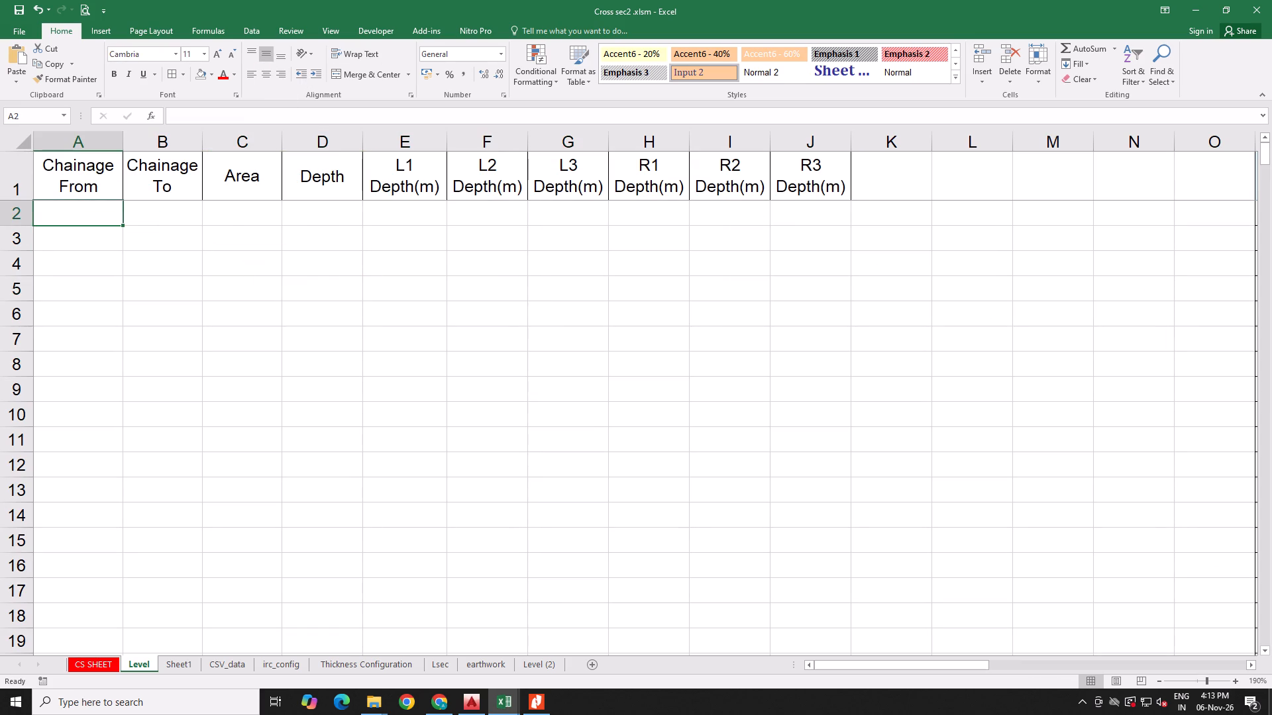
pyautogui.tripleClick(227, 203)
pyautogui.click(216, 280)
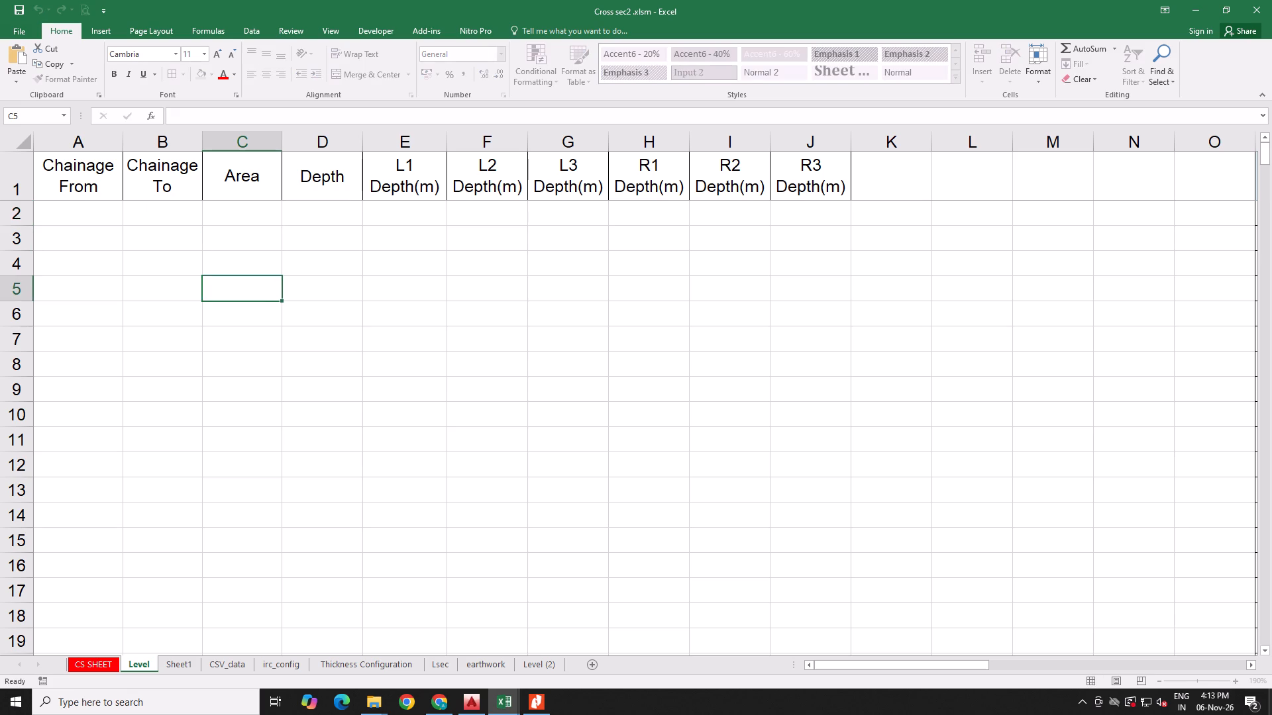
pyautogui.moveTo(89, 205); pyautogui.dragTo(804, 505)
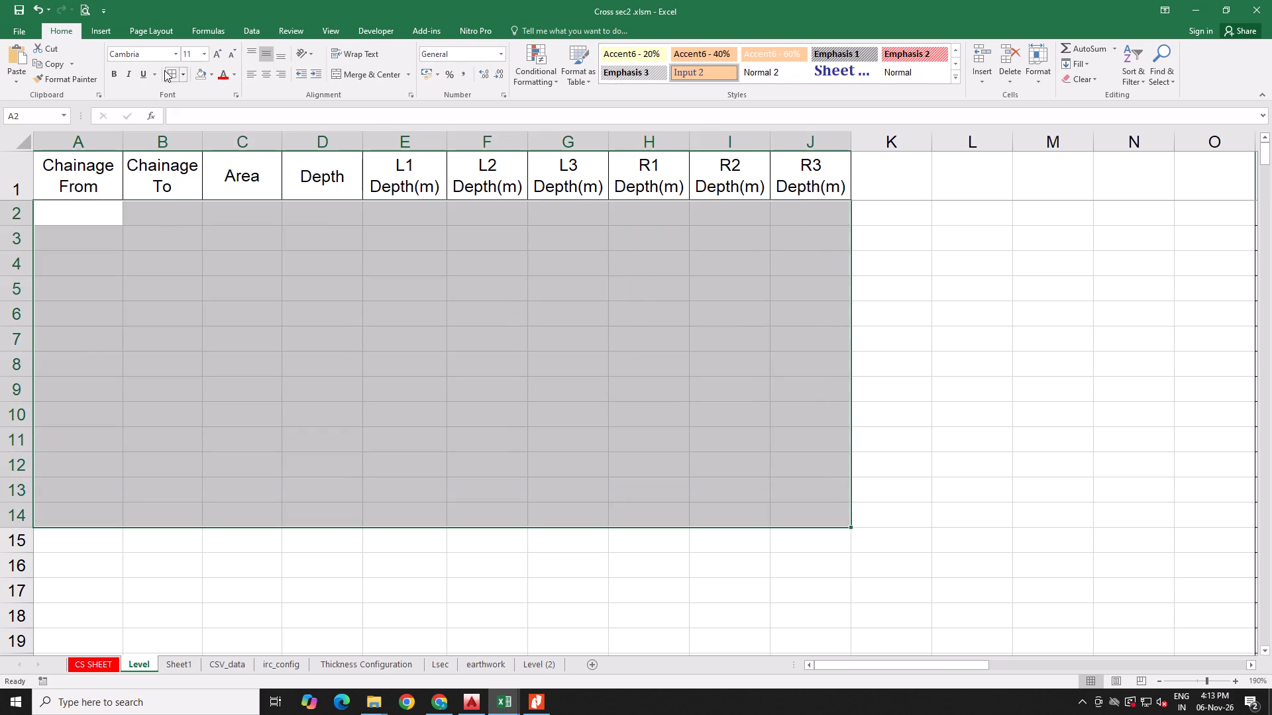
pyautogui.click(164, 70)
pyautogui.click(227, 223)
pyautogui.moveTo(105, 213); pyautogui.dragTo(741, 626)
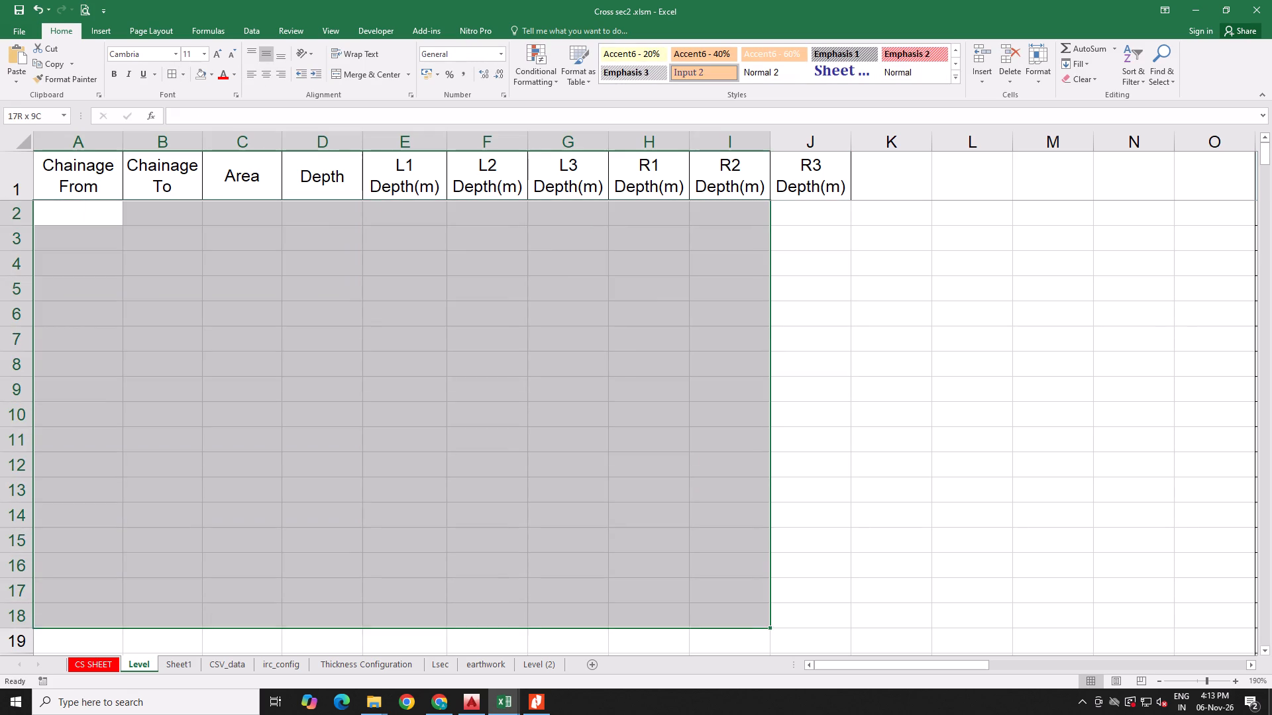
pyautogui.moveTo(741, 626); pyautogui.dragTo(794, 607)
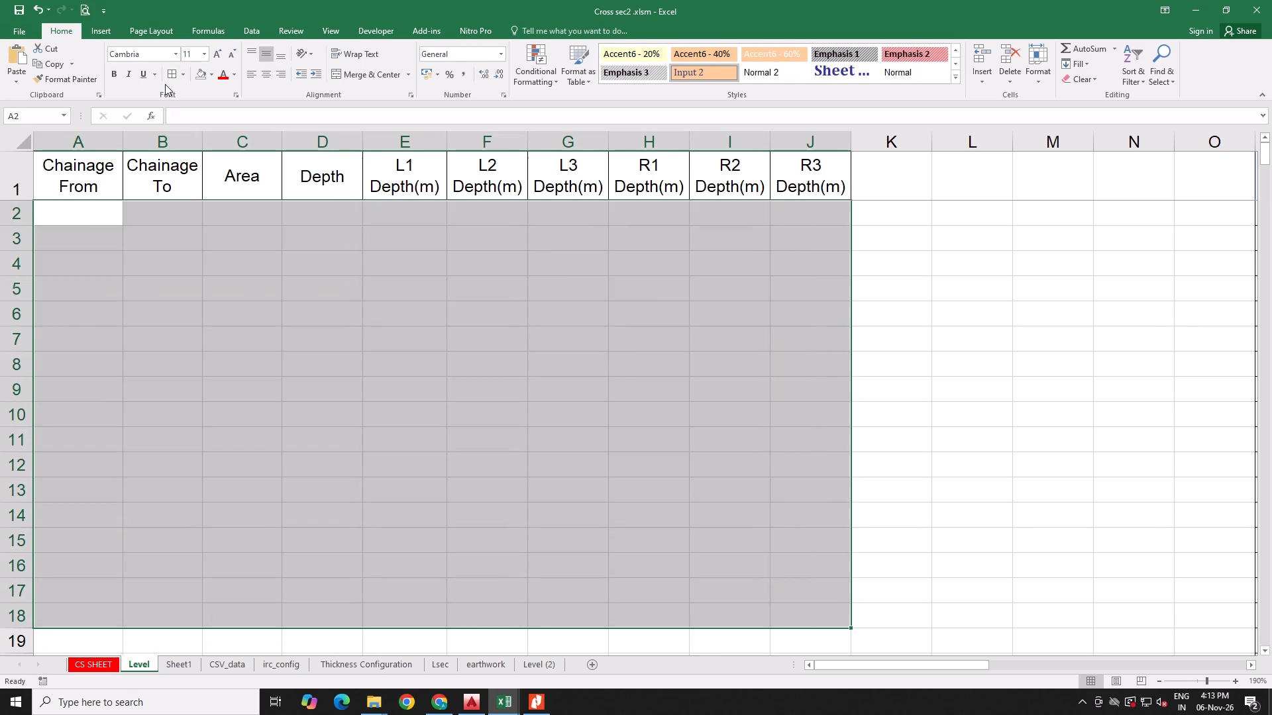
pyautogui.click(170, 74)
pyautogui.click(359, 329)
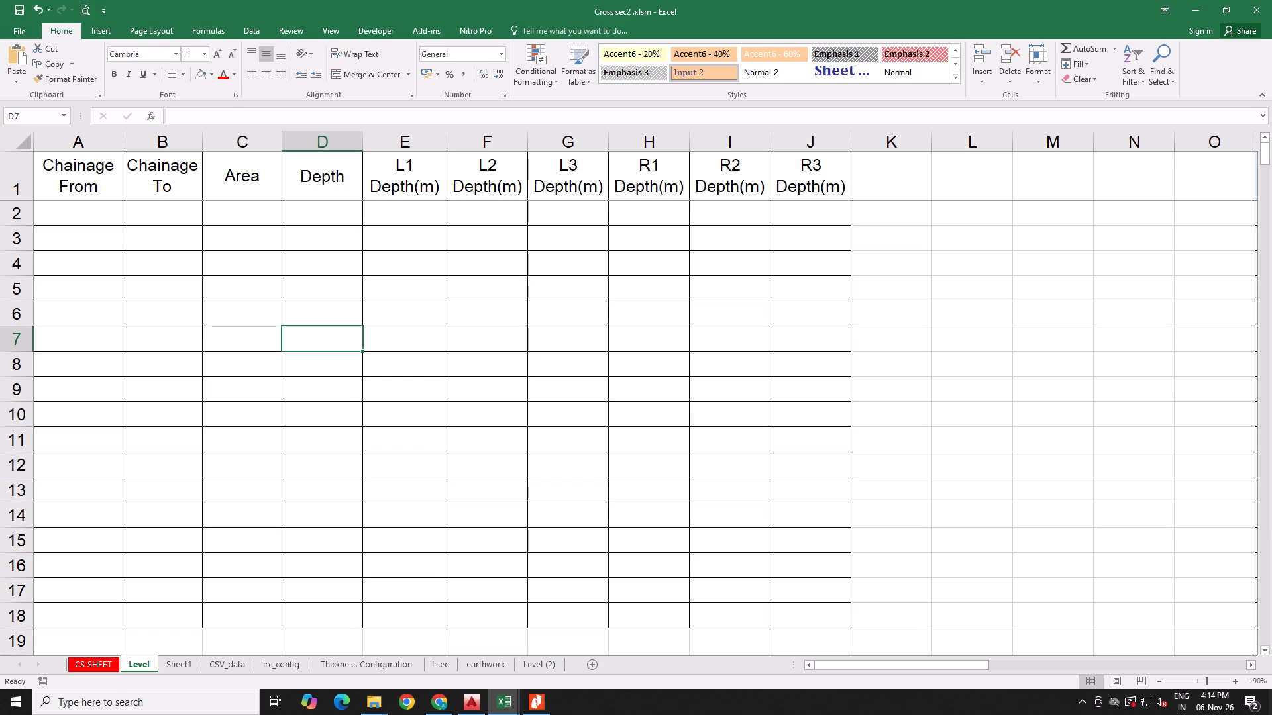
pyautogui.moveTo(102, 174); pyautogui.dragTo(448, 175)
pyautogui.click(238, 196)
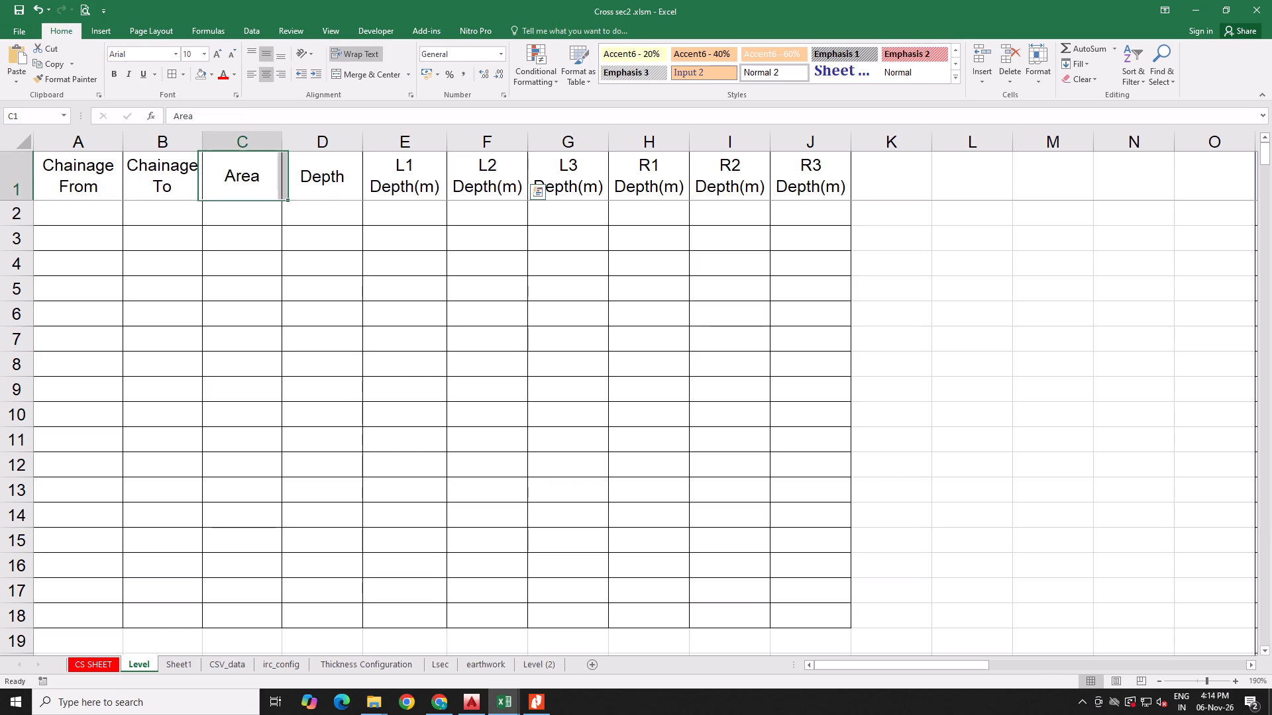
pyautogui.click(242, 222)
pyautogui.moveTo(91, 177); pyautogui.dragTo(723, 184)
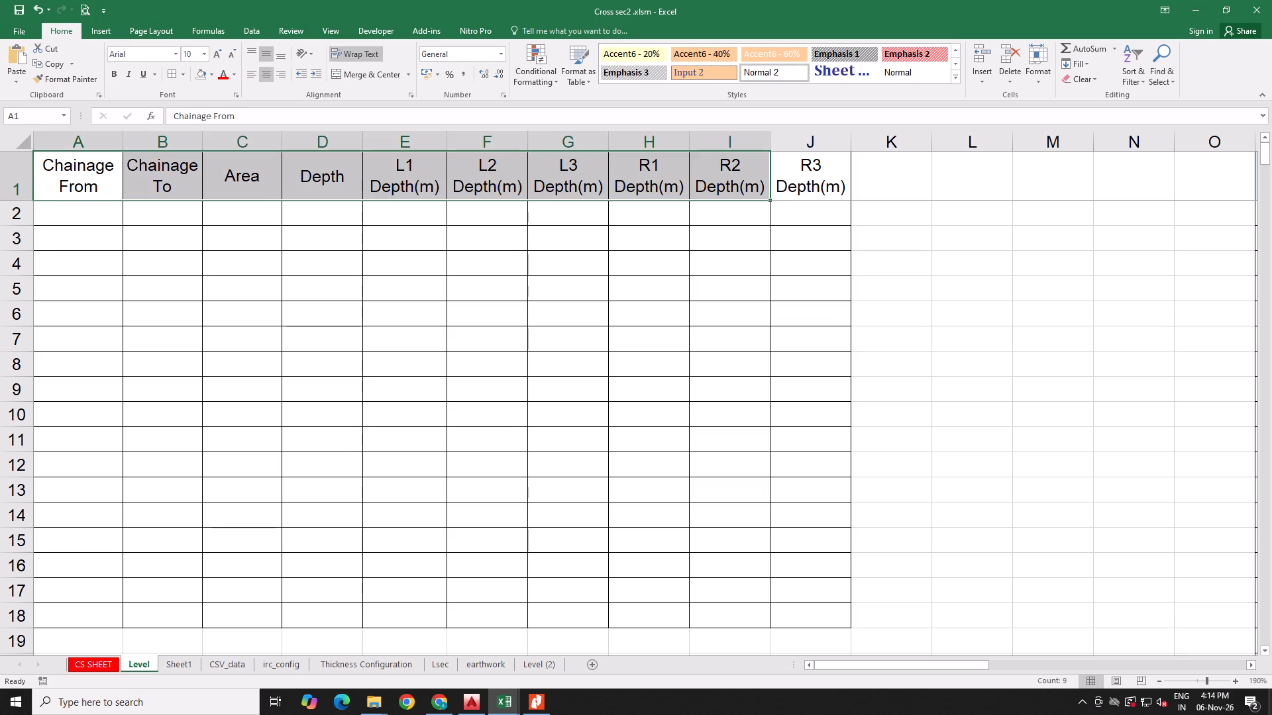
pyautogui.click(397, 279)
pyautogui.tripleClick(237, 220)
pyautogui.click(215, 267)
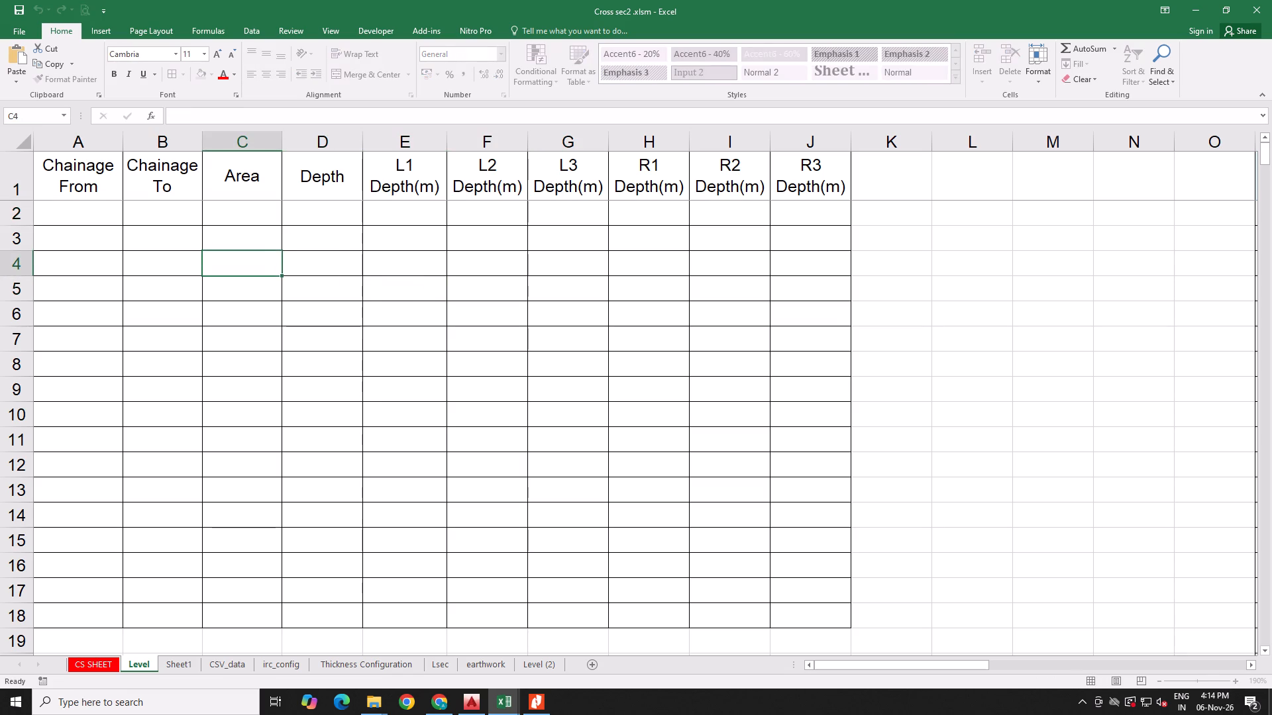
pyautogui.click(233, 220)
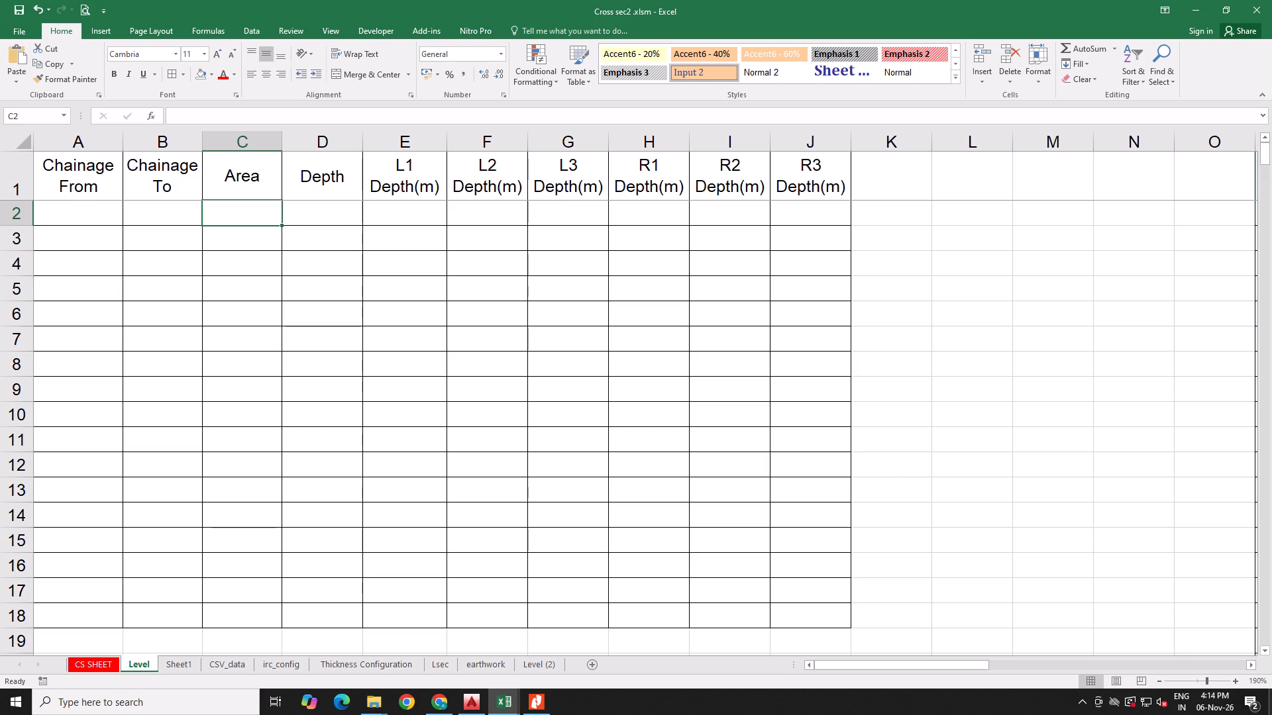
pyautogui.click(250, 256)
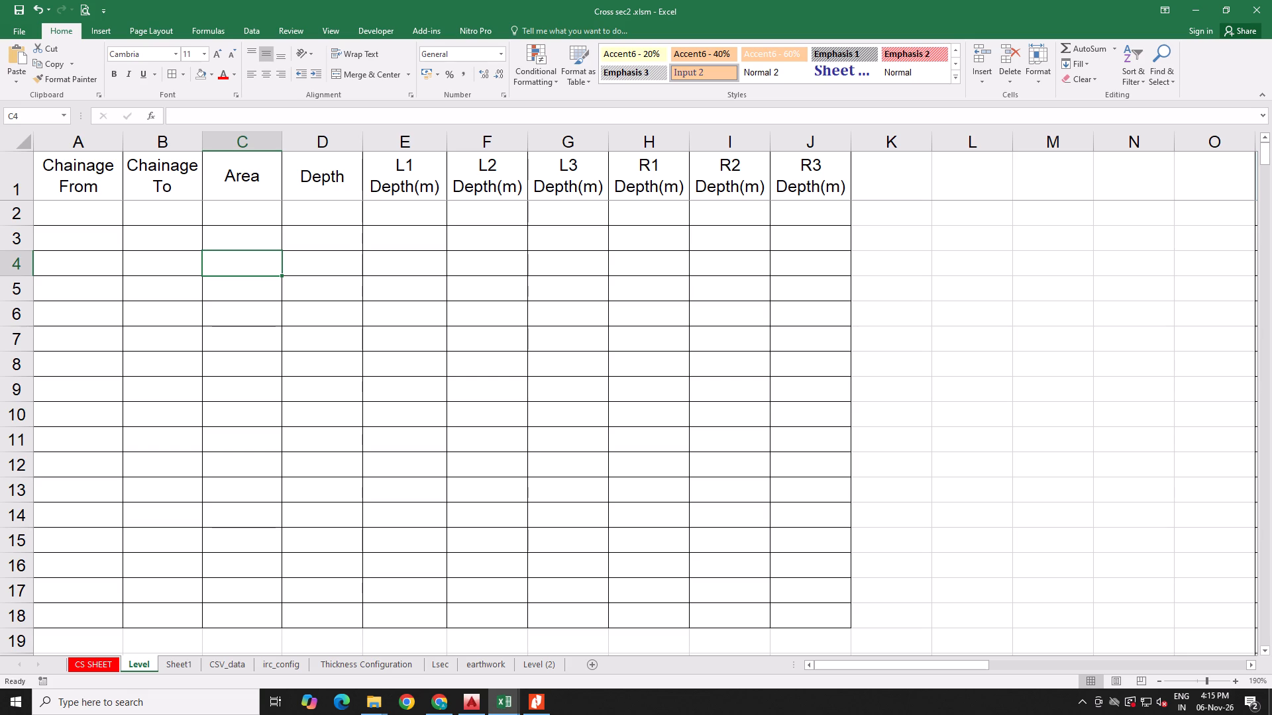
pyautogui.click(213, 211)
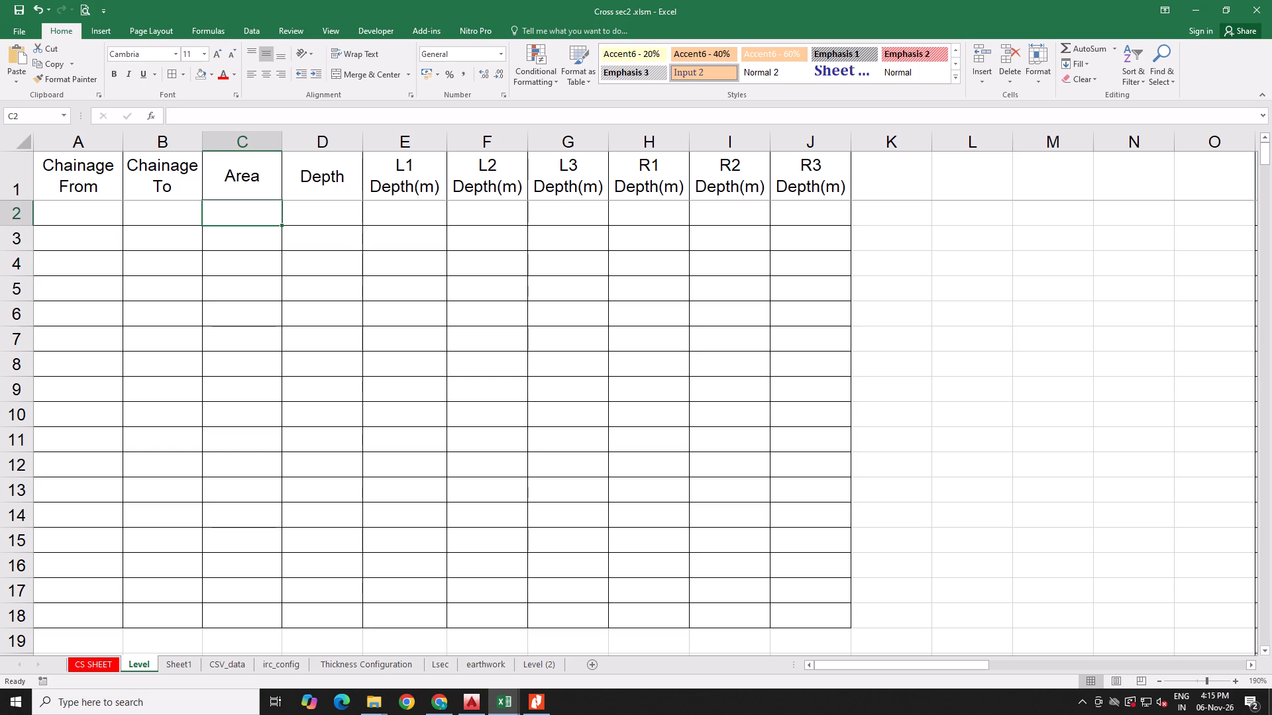
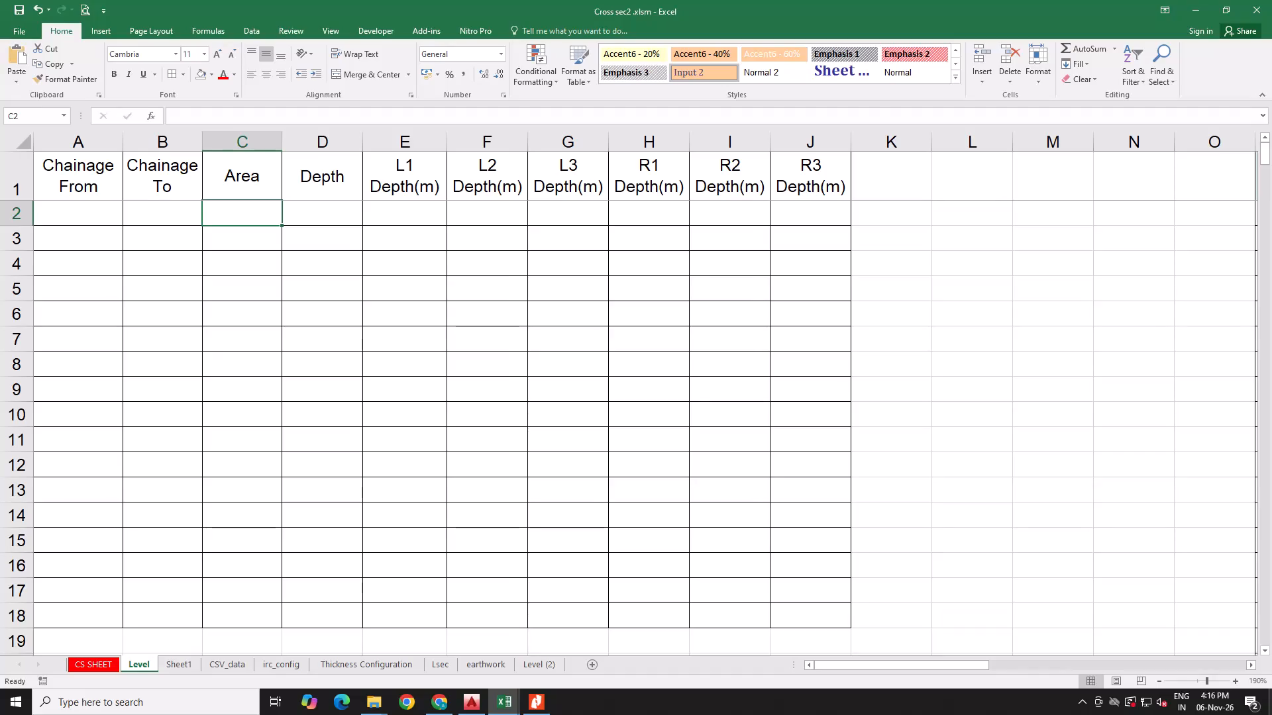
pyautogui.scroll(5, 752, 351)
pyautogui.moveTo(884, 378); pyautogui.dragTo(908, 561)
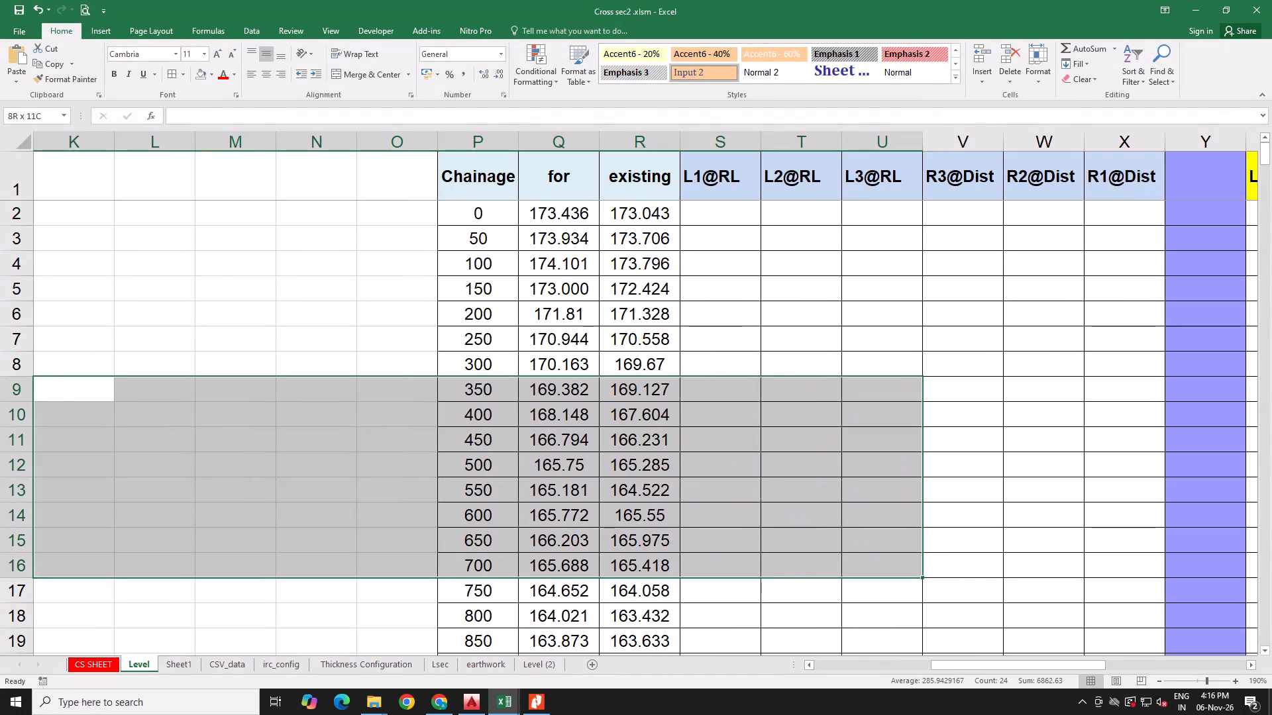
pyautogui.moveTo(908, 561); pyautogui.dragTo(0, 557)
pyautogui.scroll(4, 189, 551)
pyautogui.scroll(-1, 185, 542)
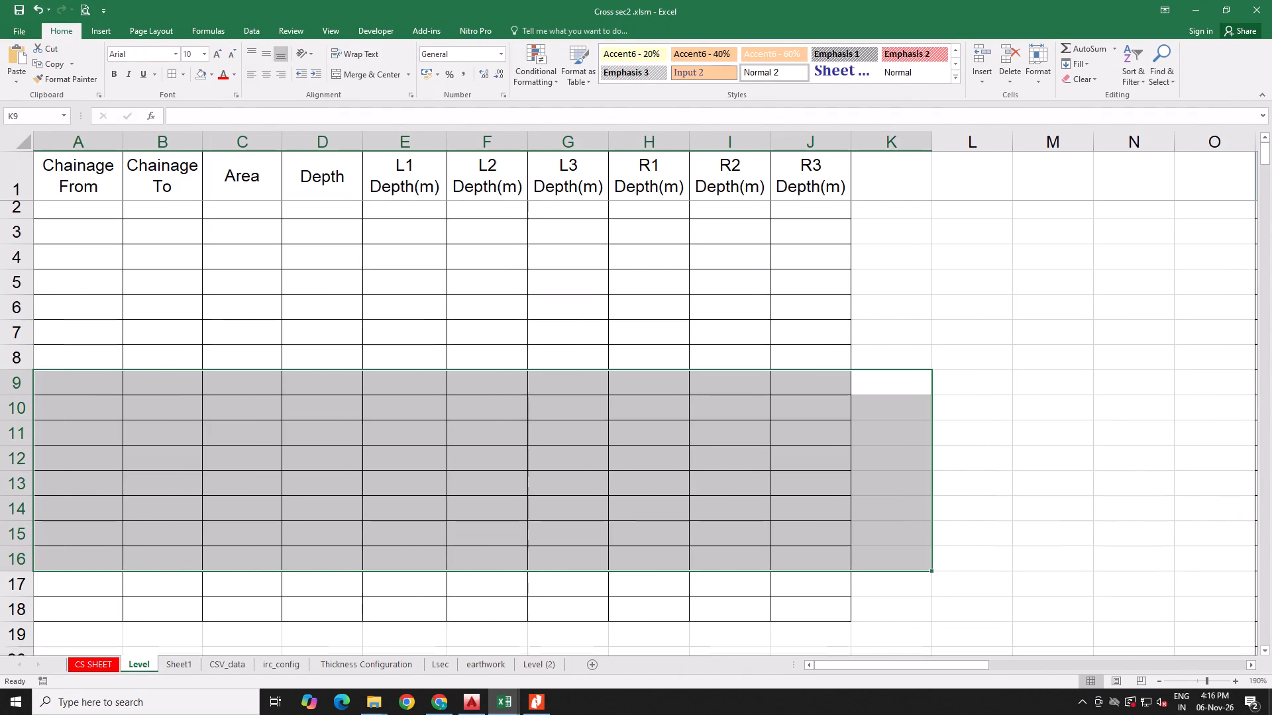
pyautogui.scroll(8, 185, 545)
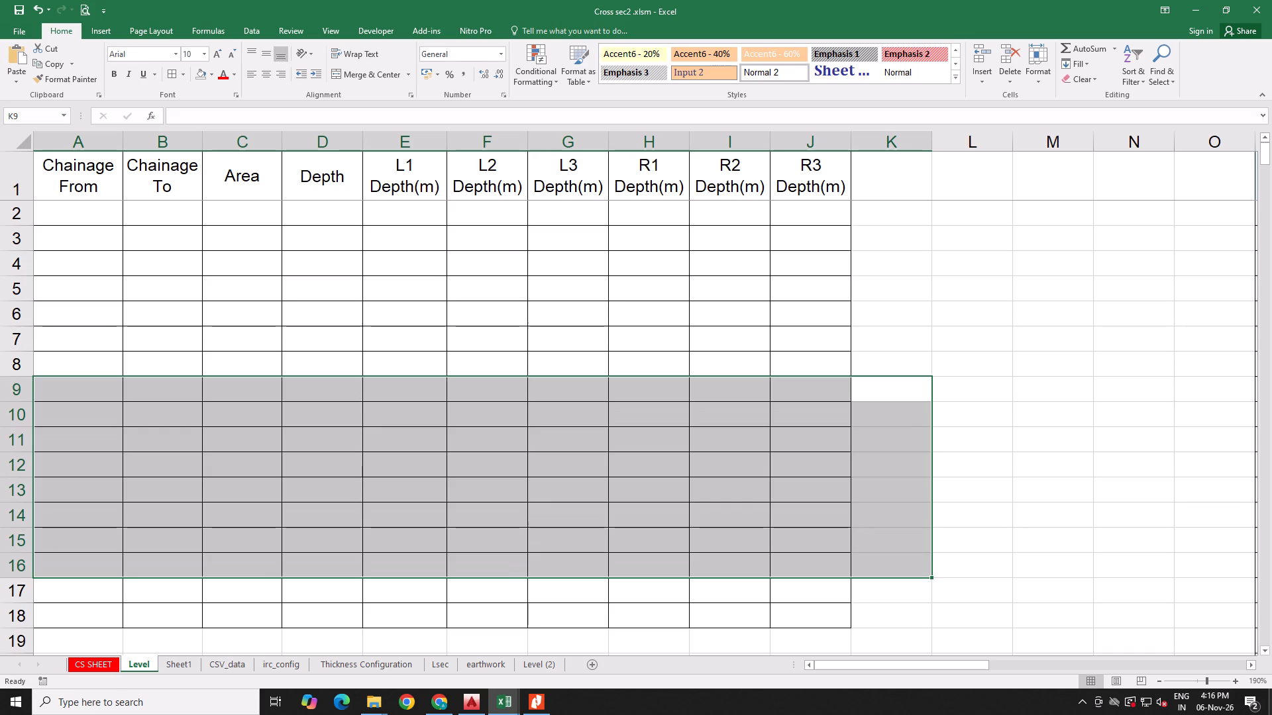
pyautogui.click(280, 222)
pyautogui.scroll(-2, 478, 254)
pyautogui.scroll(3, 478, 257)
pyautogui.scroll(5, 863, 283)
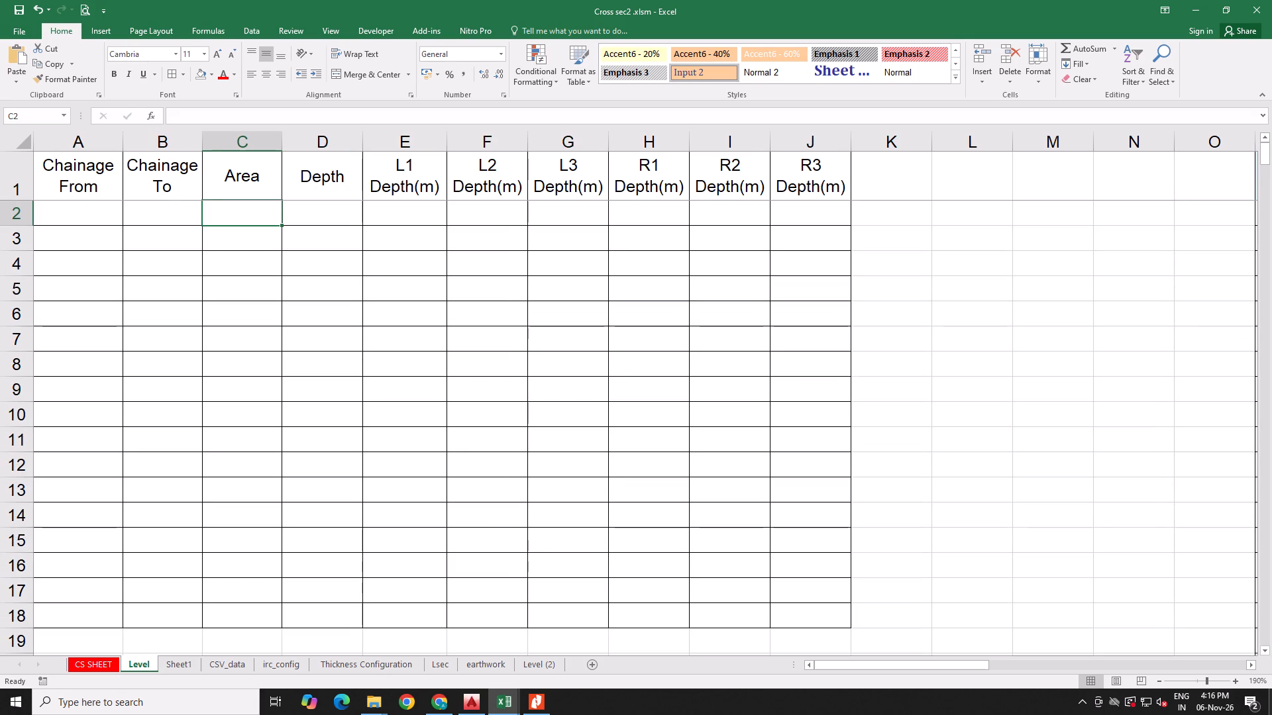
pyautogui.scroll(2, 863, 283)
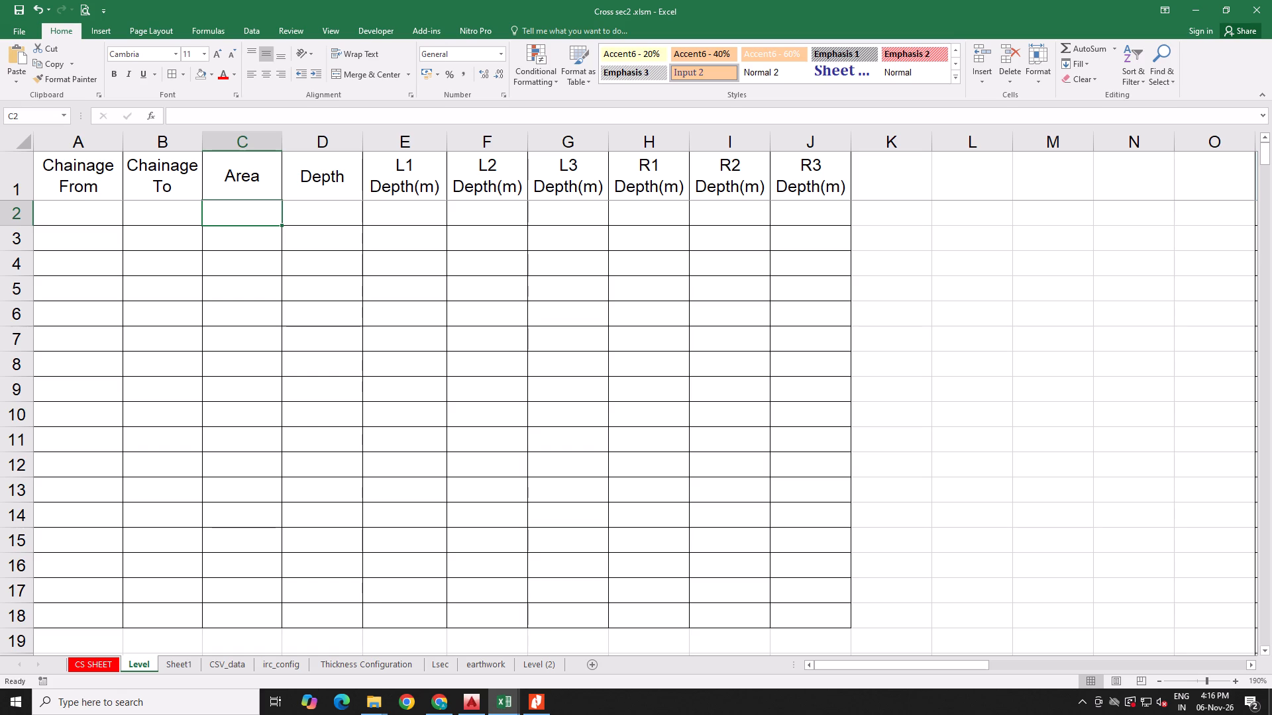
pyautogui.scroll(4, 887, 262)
# Copy the Pilling to Slab Culvert chainage block U1:V12 from CS SHEET and paste only its values at K1 of the Level sheet.
pyautogui.click(99, 665)
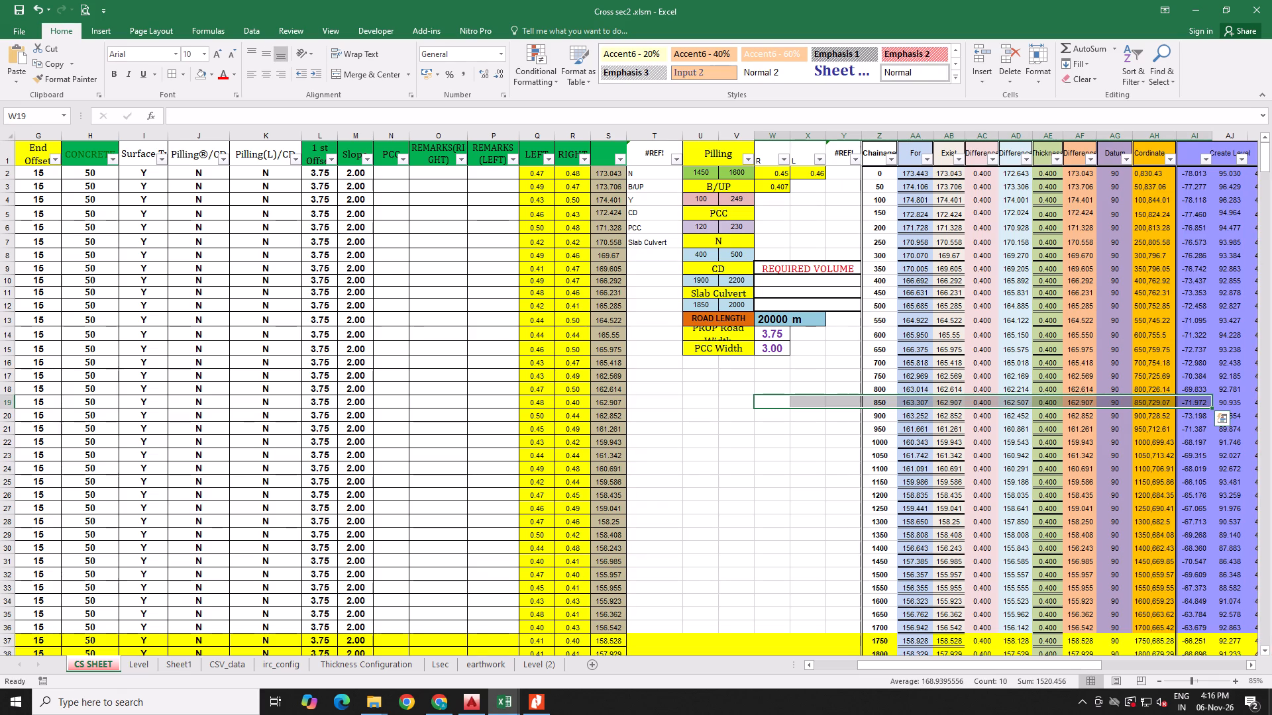
pyautogui.moveTo(724, 148); pyautogui.dragTo(706, 305)
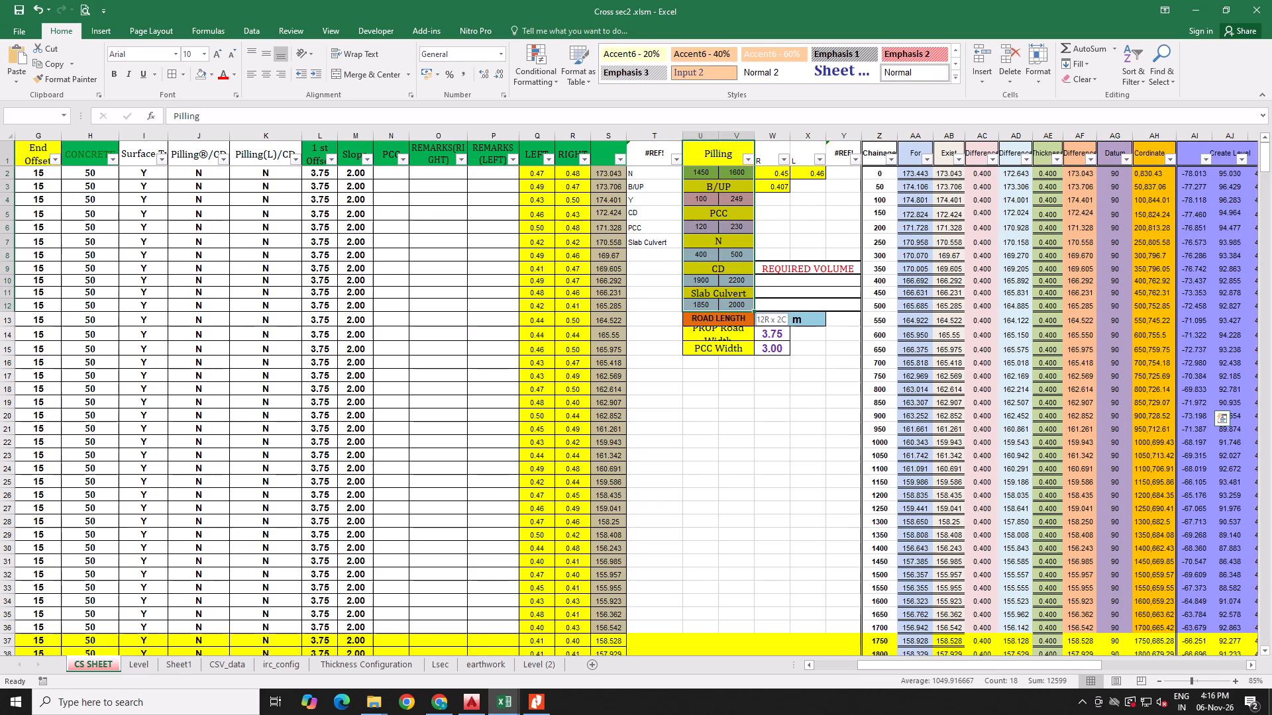
pyautogui.moveTo(706, 305); pyautogui.dragTo(711, 308)
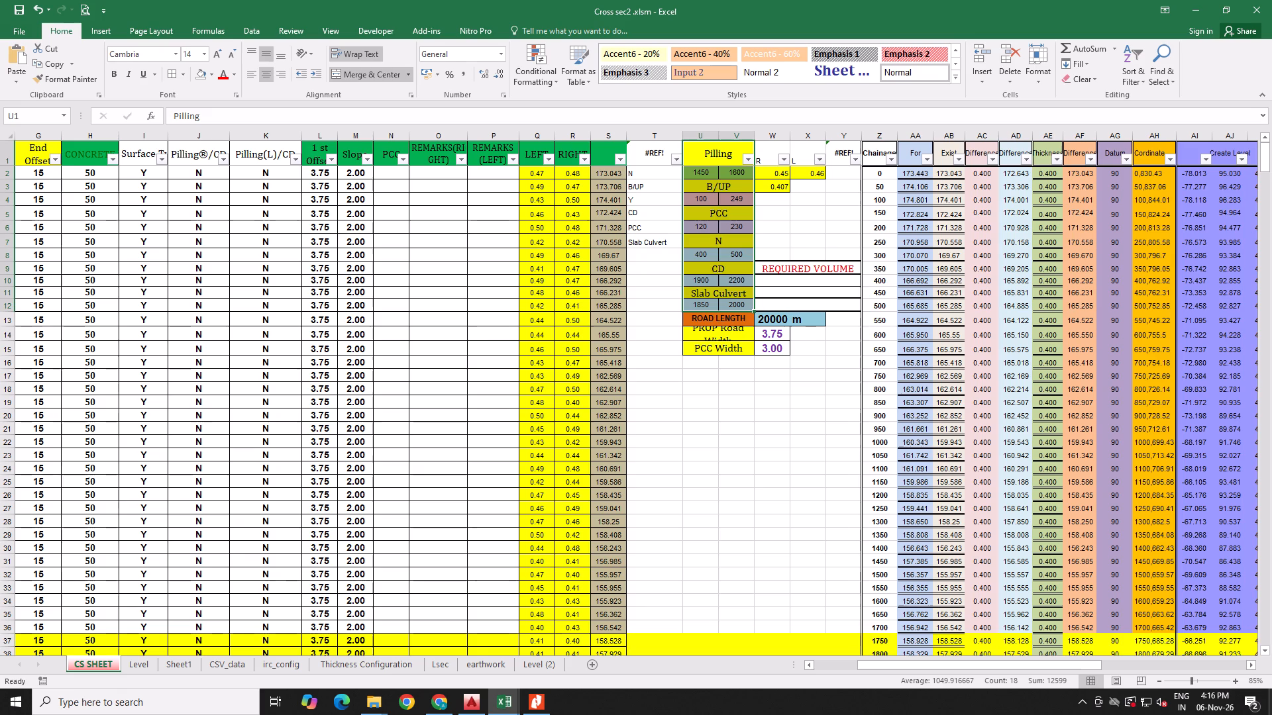
pyautogui.rightClick(710, 301)
pyautogui.click(745, 324)
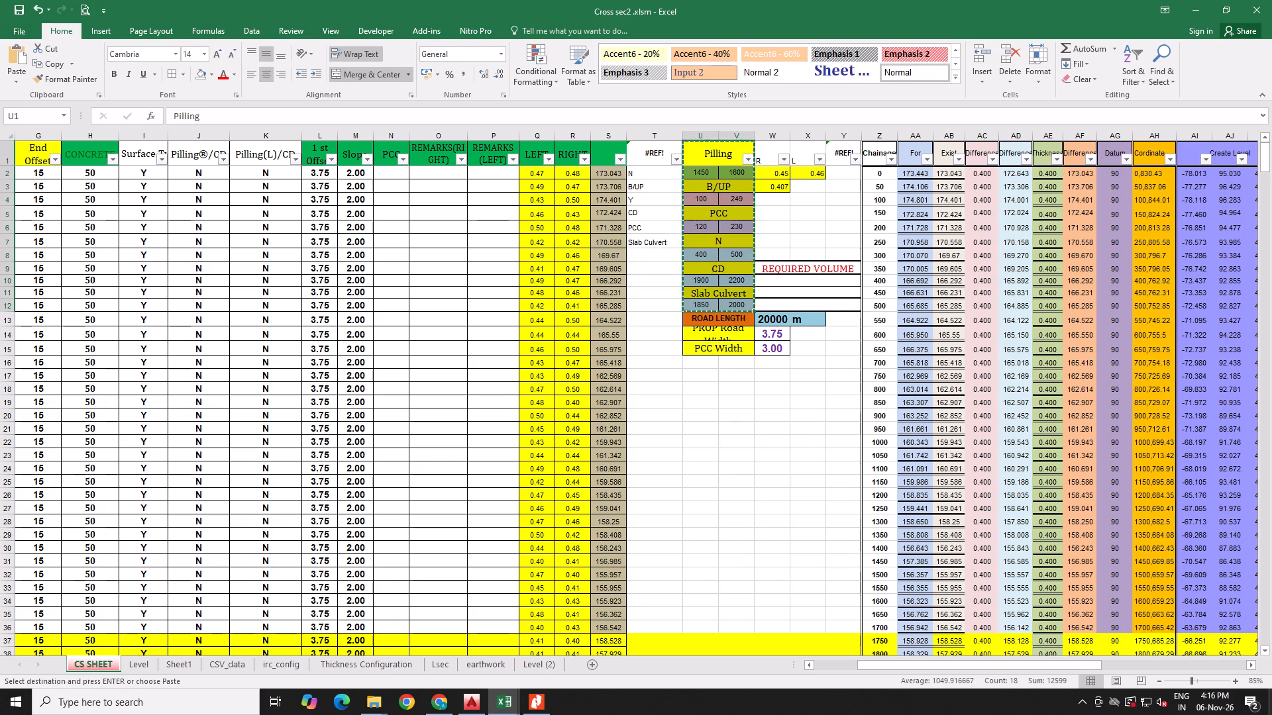
pyautogui.click(144, 663)
pyautogui.click(909, 179)
pyautogui.rightClick(909, 179)
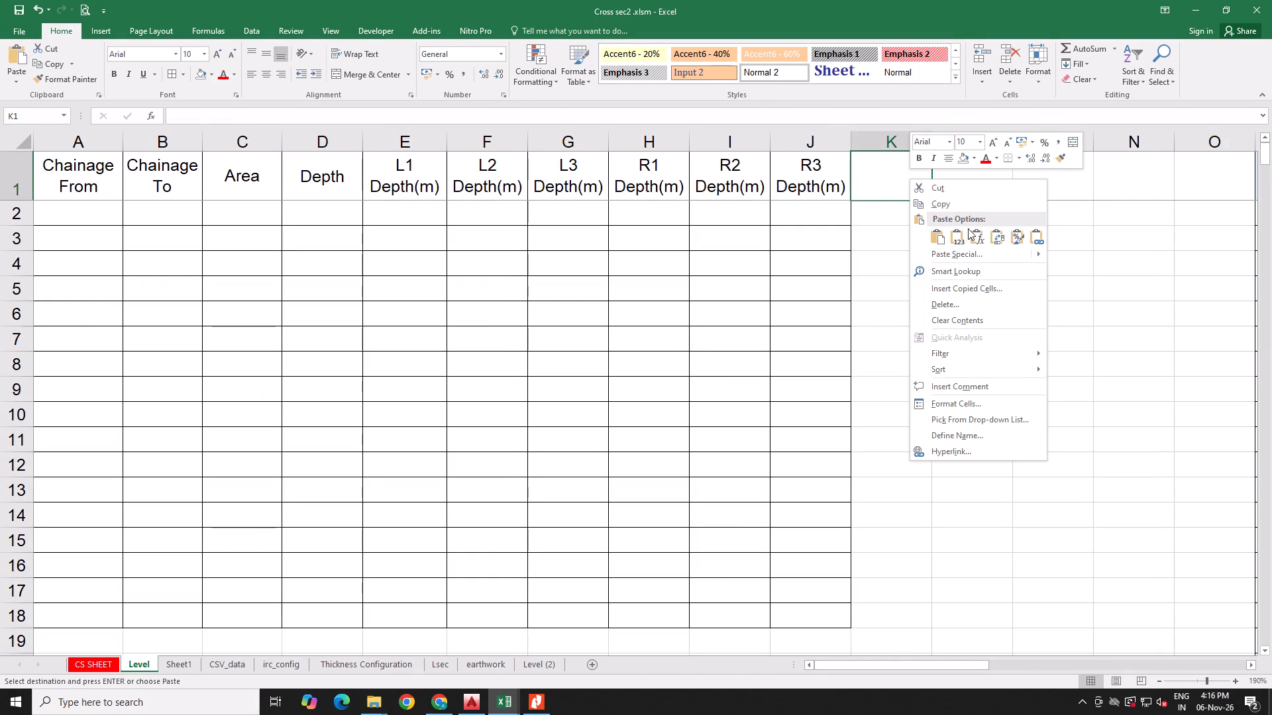
pyautogui.click(949, 232)
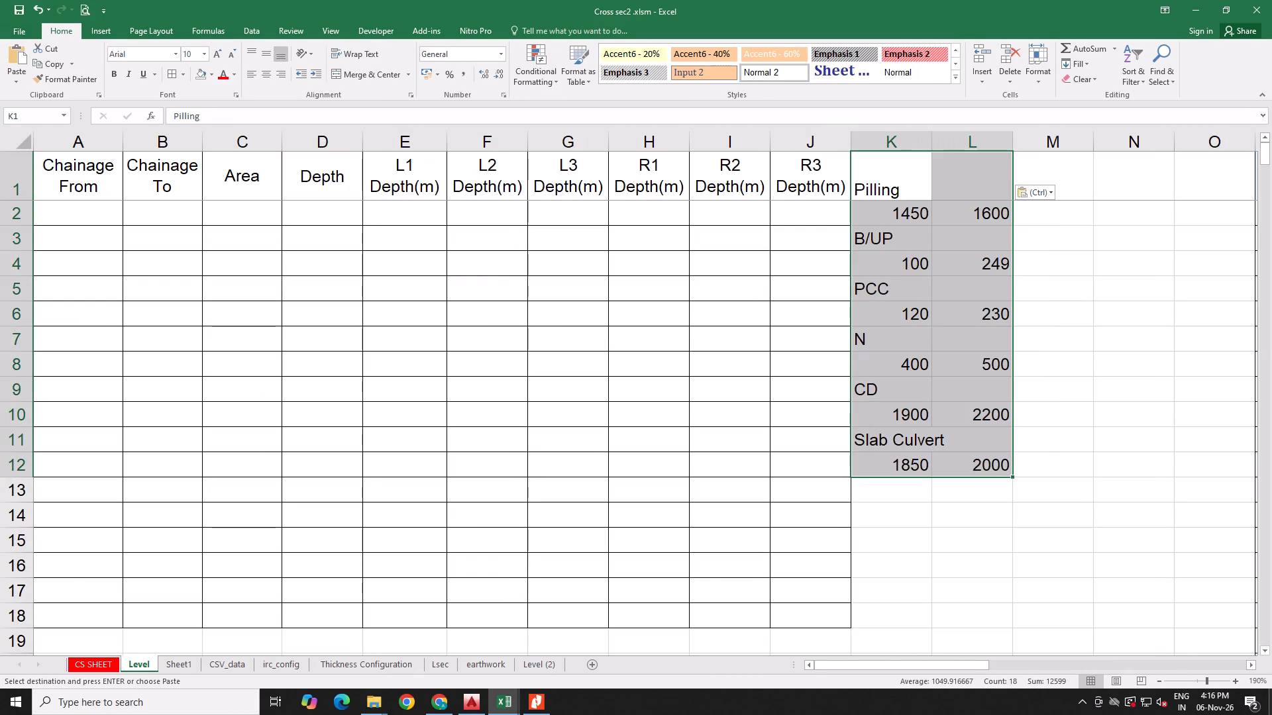
# Put the Pilling range 1450 and 1600 beside its label and move the three cells into K2:M2.
pyautogui.click(884, 181)
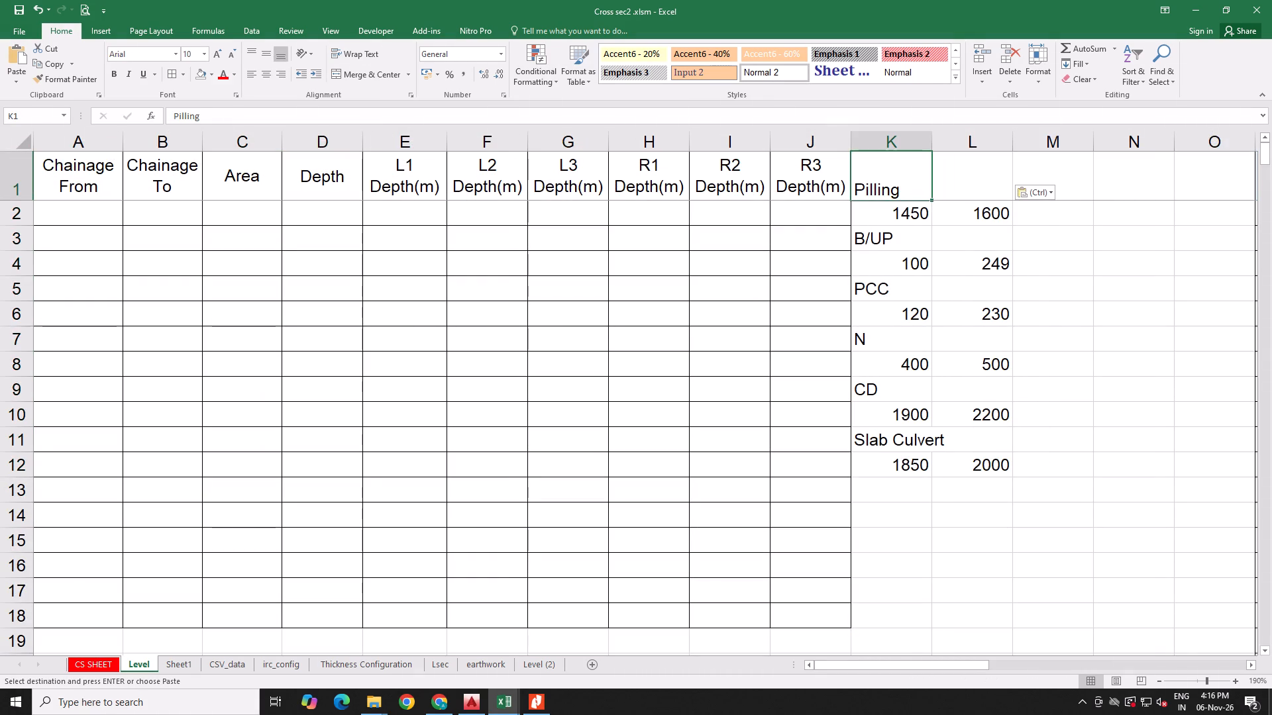
pyautogui.moveTo(900, 215); pyautogui.dragTo(985, 215)
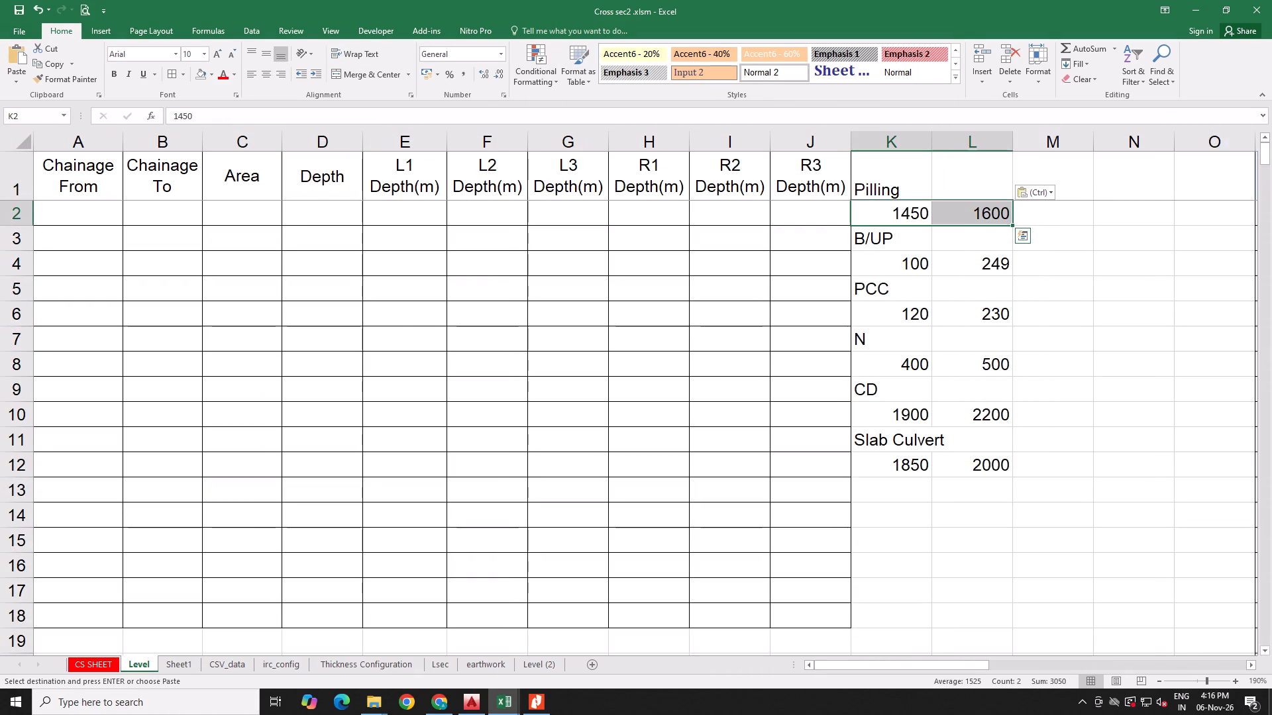
pyautogui.moveTo(978, 226); pyautogui.dragTo(1059, 189)
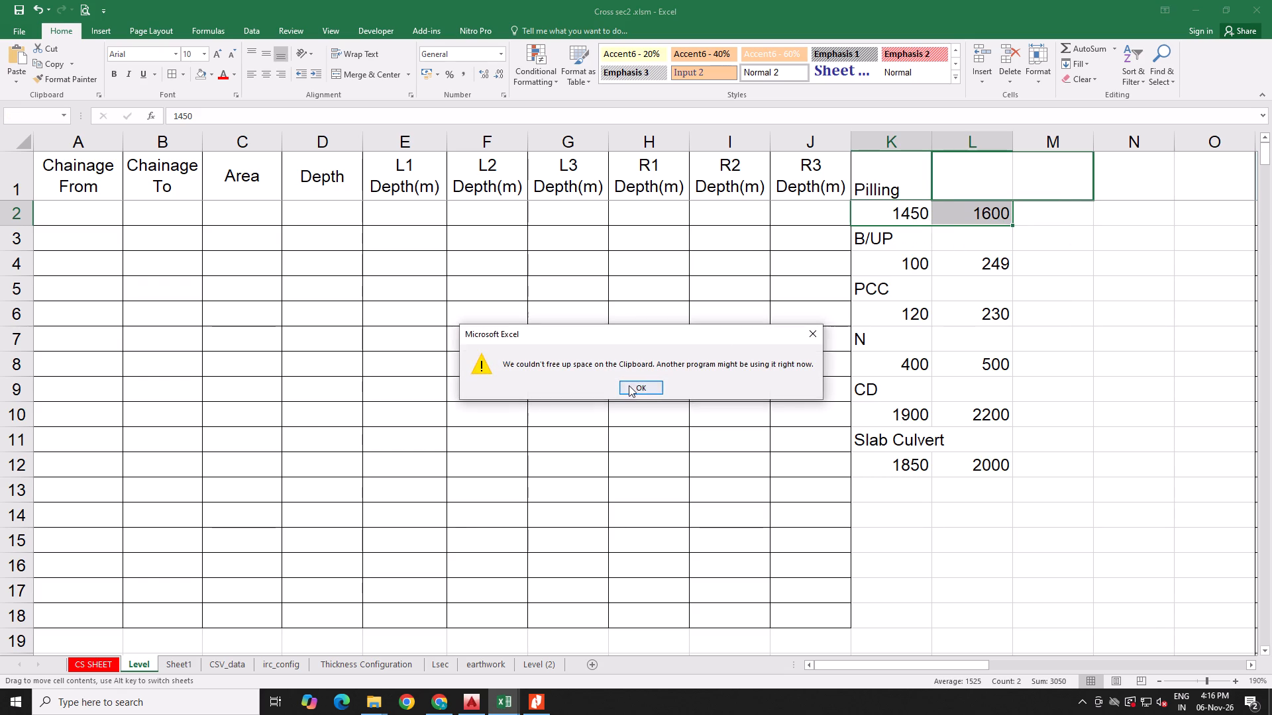
pyautogui.click(629, 385)
pyautogui.moveTo(902, 179); pyautogui.dragTo(1044, 196)
pyautogui.moveTo(1044, 199); pyautogui.dragTo(1045, 218)
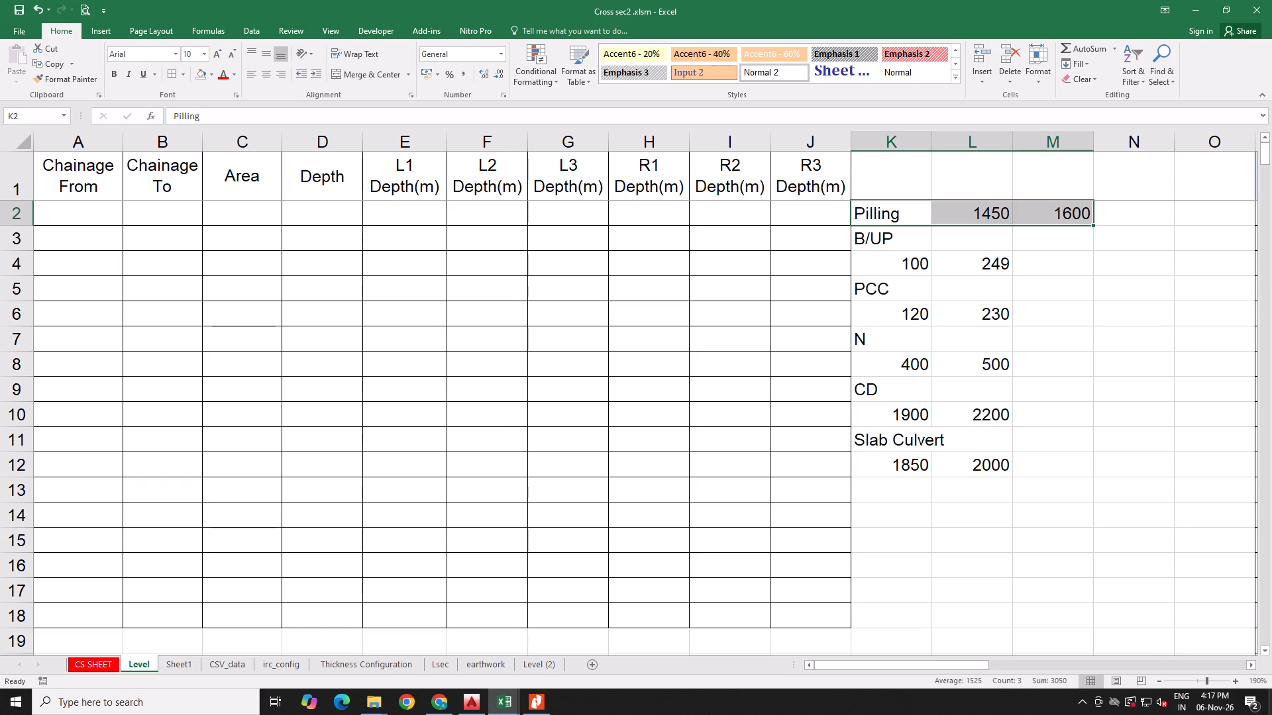
# Move the B/UP range 100 and 249 beside its label into L3:M3.
pyautogui.moveTo(914, 258); pyautogui.dragTo(974, 263)
pyautogui.moveTo(965, 250); pyautogui.dragTo(1014, 235)
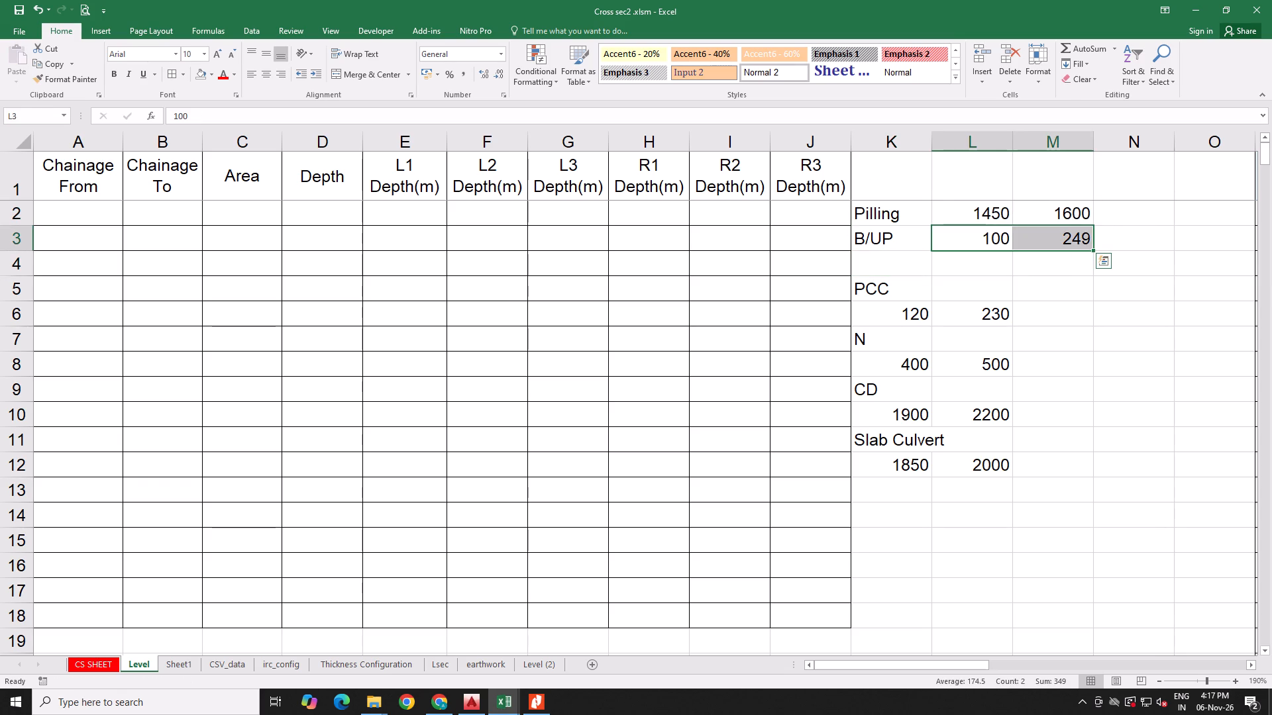
# Put the PCC range 120 and 230 beside its label and move the row up to K4:M4.
pyautogui.moveTo(926, 315); pyautogui.dragTo(1002, 318)
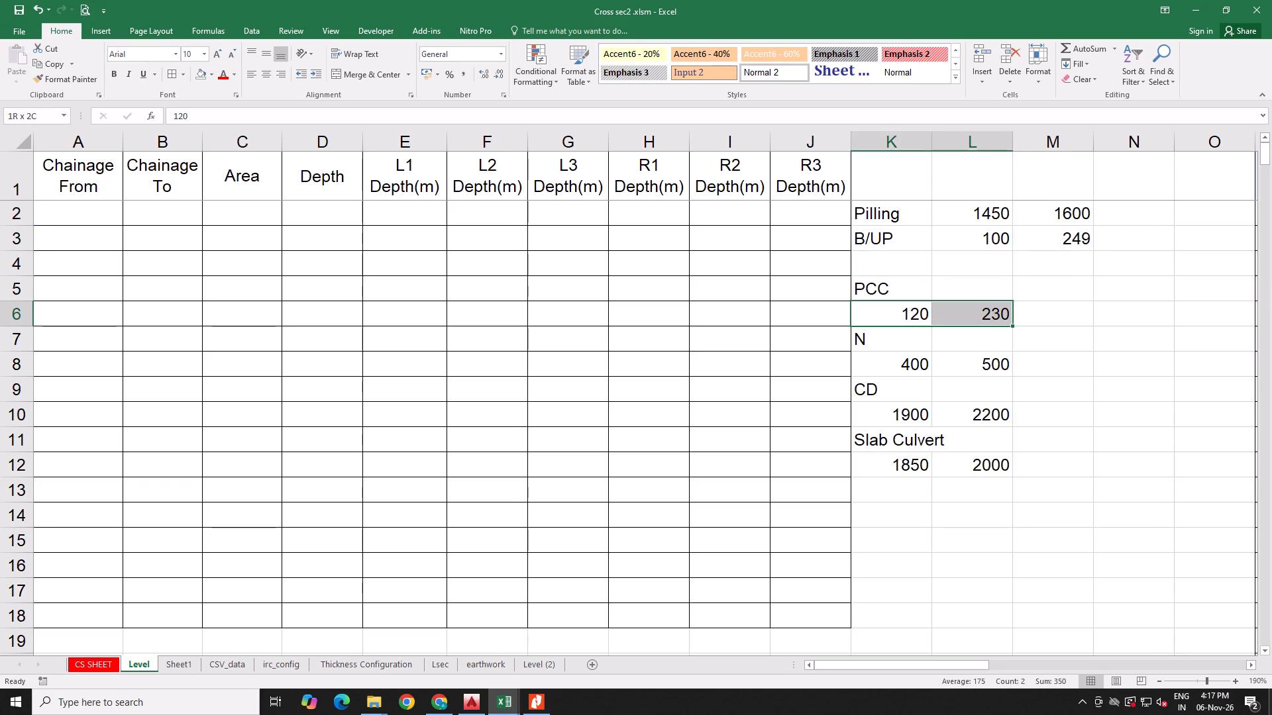
pyautogui.moveTo(971, 301); pyautogui.dragTo(1028, 288)
pyautogui.moveTo(862, 283); pyautogui.dragTo(894, 286)
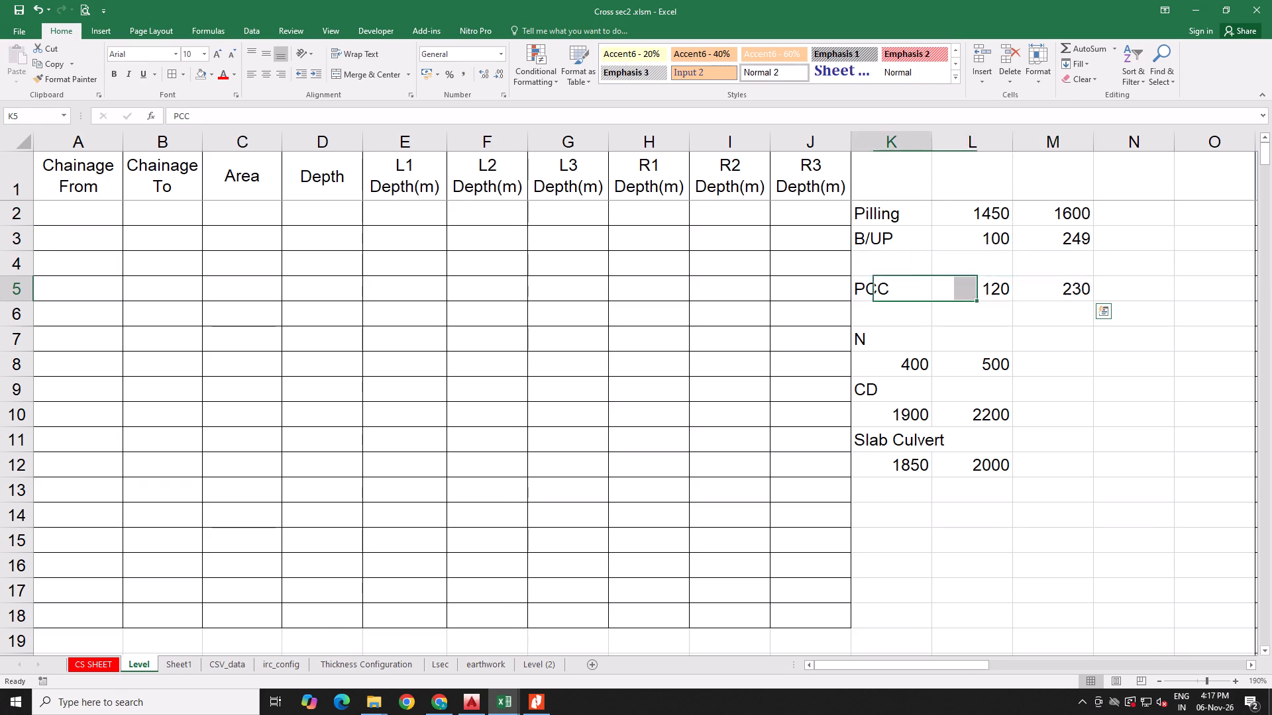
pyautogui.moveTo(894, 286); pyautogui.dragTo(1016, 287)
pyautogui.moveTo(1014, 274); pyautogui.dragTo(1016, 262)
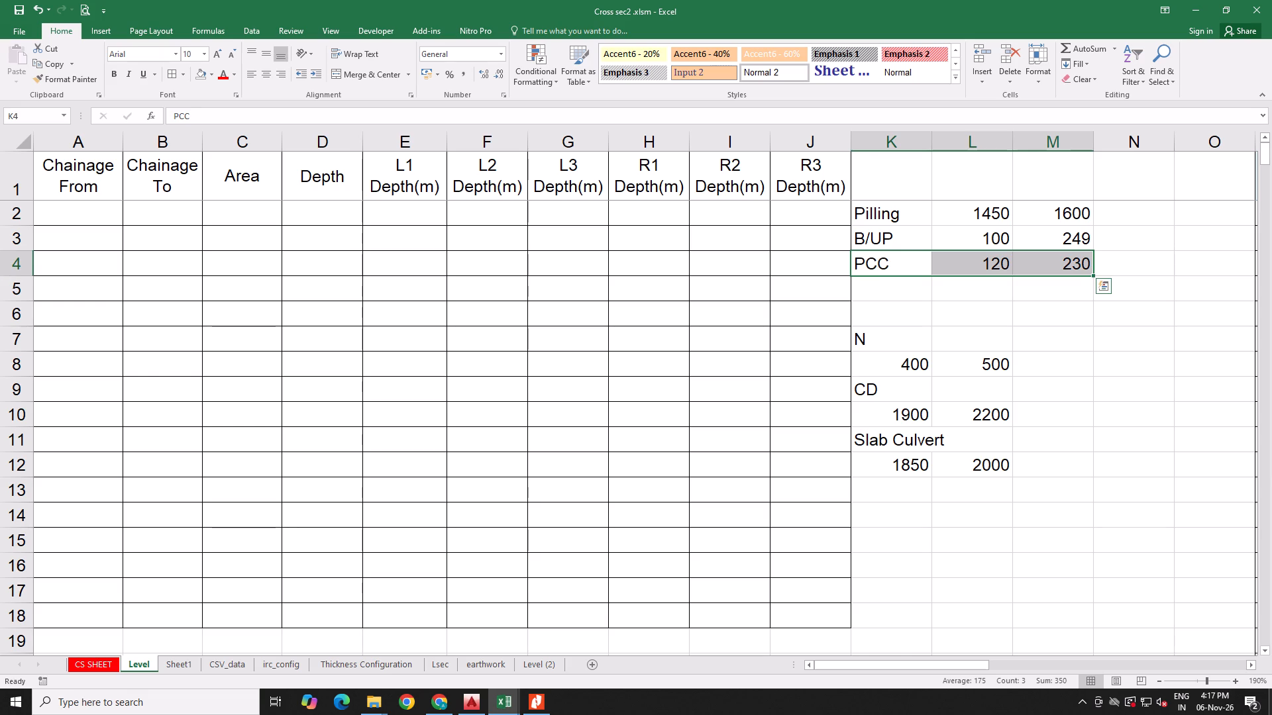
# Move the label N to K5 and its range 400 and 500 to L5:M5.
pyautogui.click(873, 337)
pyautogui.moveTo(878, 326); pyautogui.dragTo(881, 282)
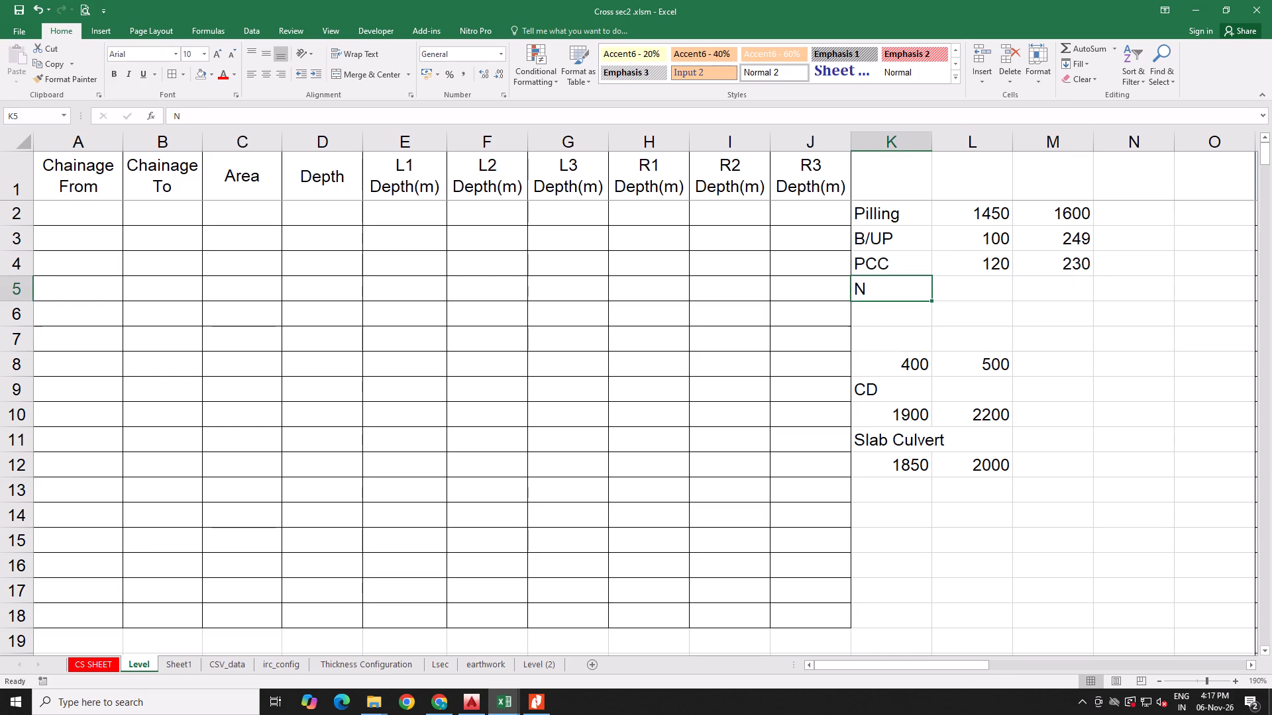
pyautogui.moveTo(922, 365); pyautogui.dragTo(976, 361)
pyautogui.moveTo(971, 352); pyautogui.dragTo(1048, 288)
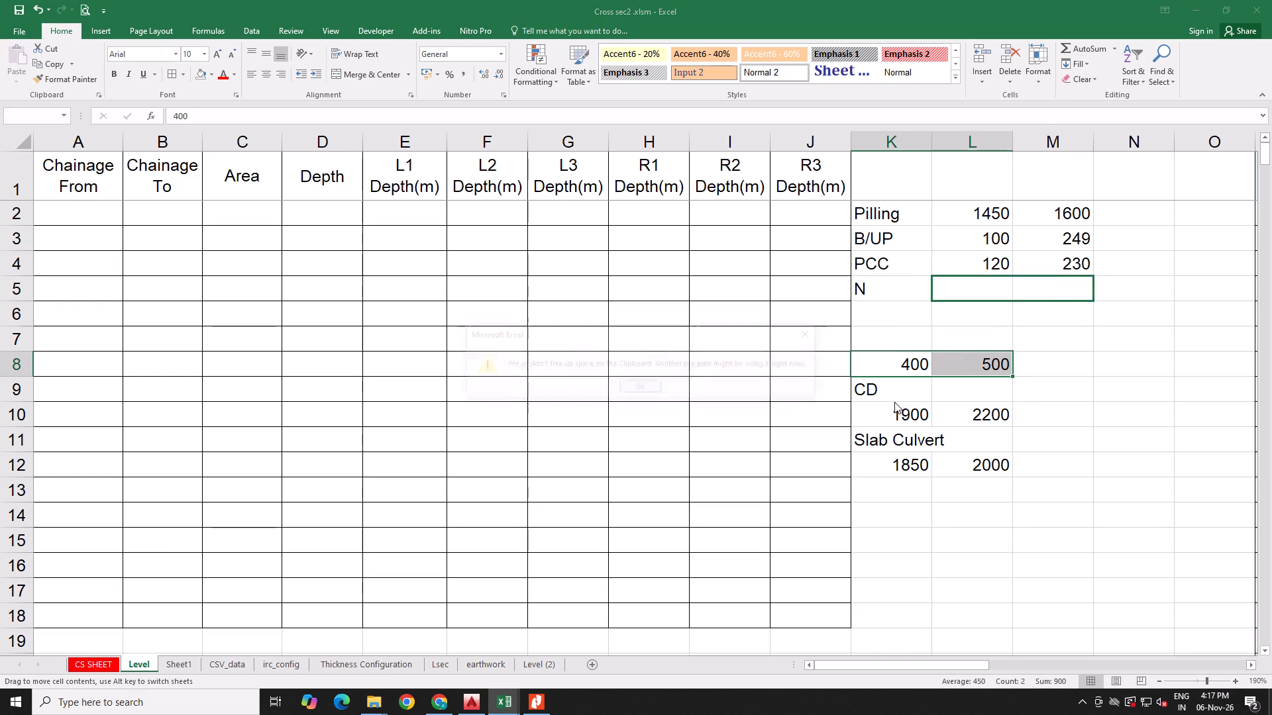
pyautogui.click(641, 381)
# Move the CD range 1900 and 2200 to L6:M6 and the Slab Culvert range 1850 and 2000 to L7:M7.
pyautogui.moveTo(923, 414); pyautogui.dragTo(996, 414)
pyautogui.moveTo(982, 401); pyautogui.dragTo(1046, 318)
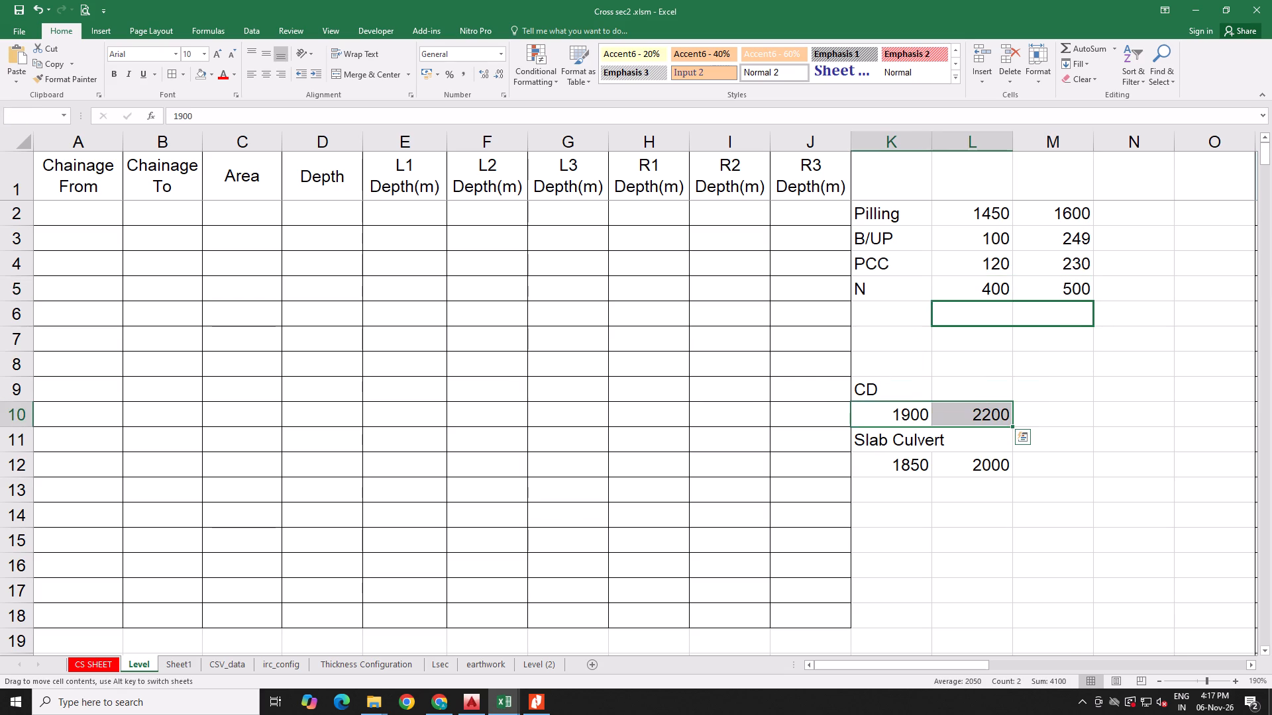
pyautogui.moveTo(912, 469); pyautogui.dragTo(969, 467)
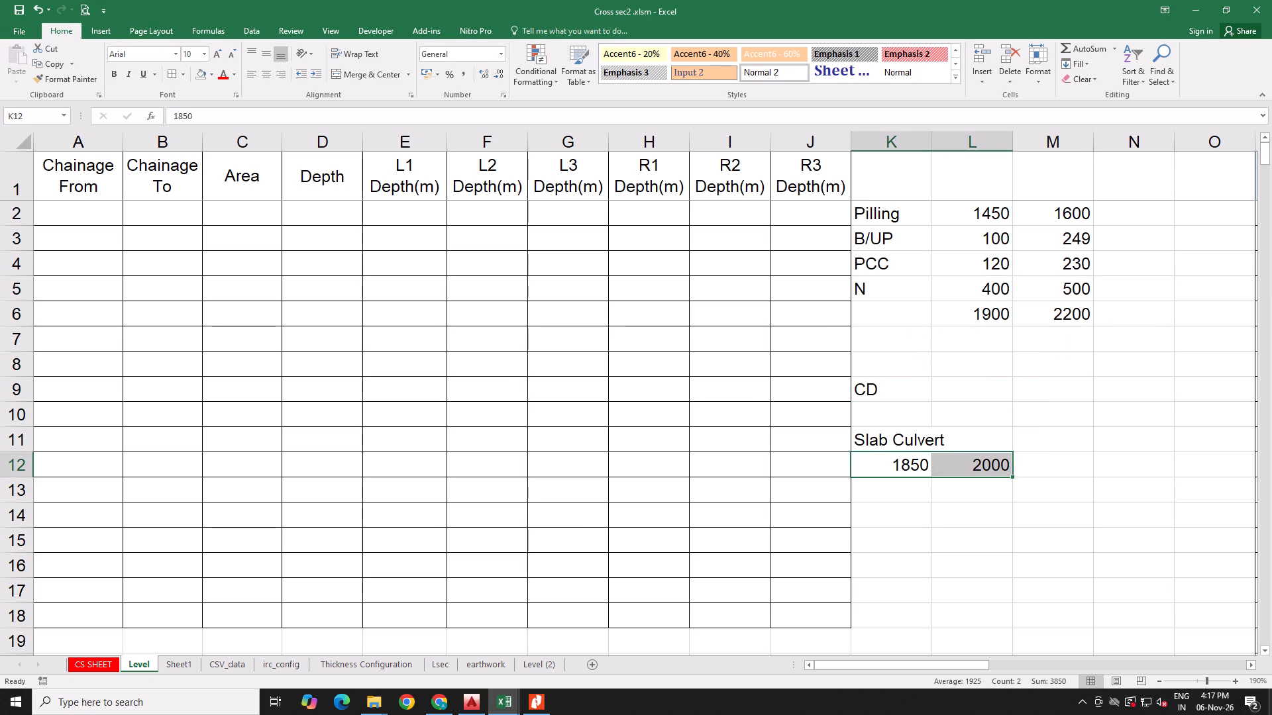
pyautogui.moveTo(966, 452); pyautogui.dragTo(1045, 346)
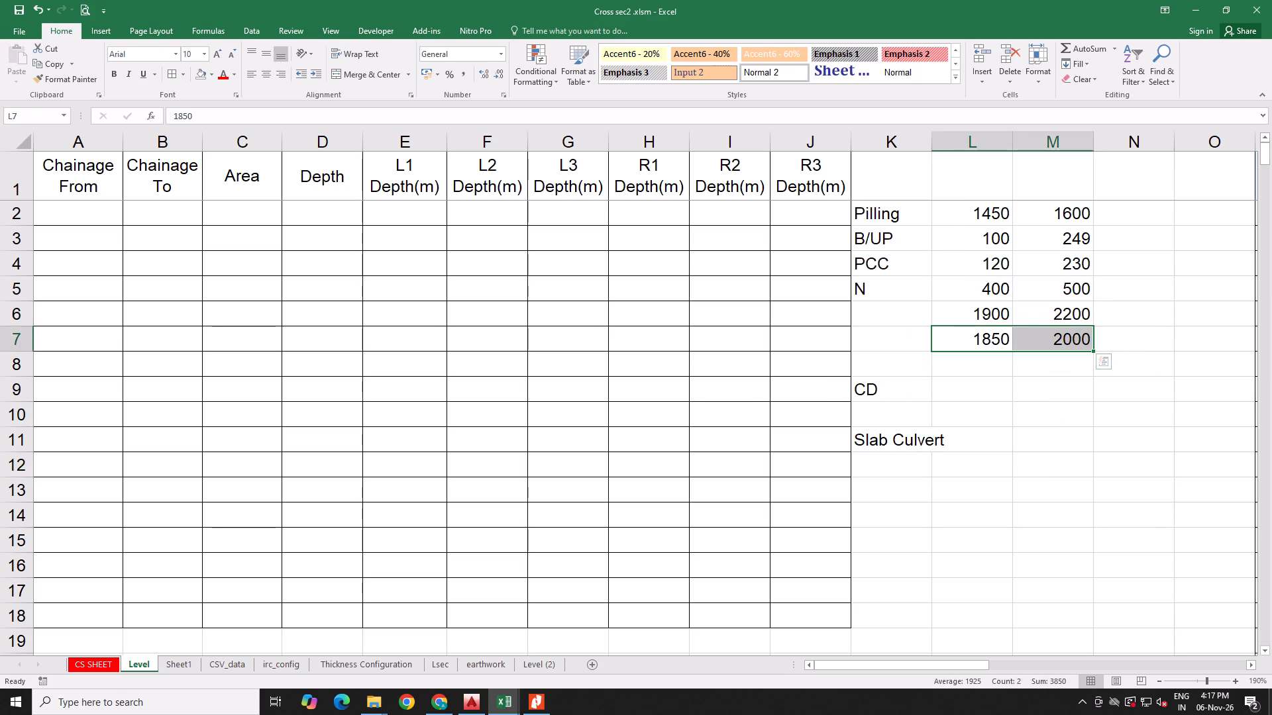
# Move the CD label to K6 and the Slab Culvert label to K7, beside their ranges.
pyautogui.click(870, 389)
pyautogui.moveTo(876, 376); pyautogui.dragTo(874, 308)
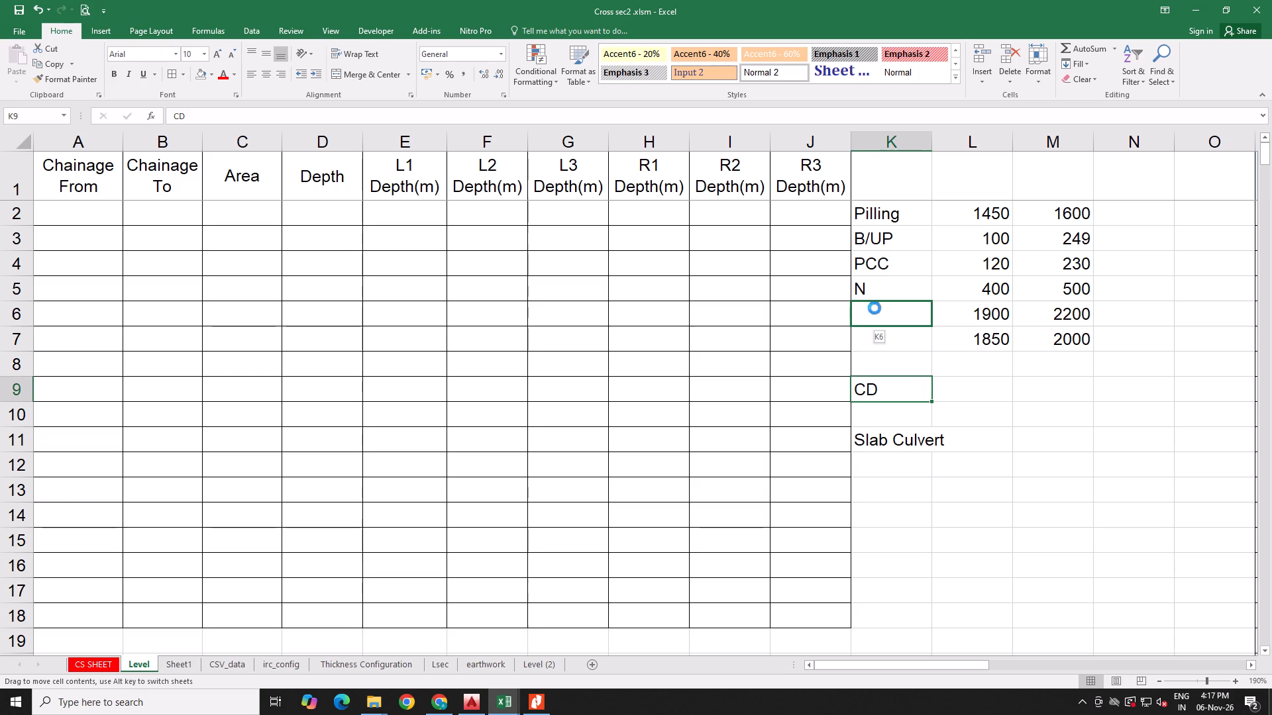
pyautogui.moveTo(874, 308); pyautogui.dragTo(874, 307)
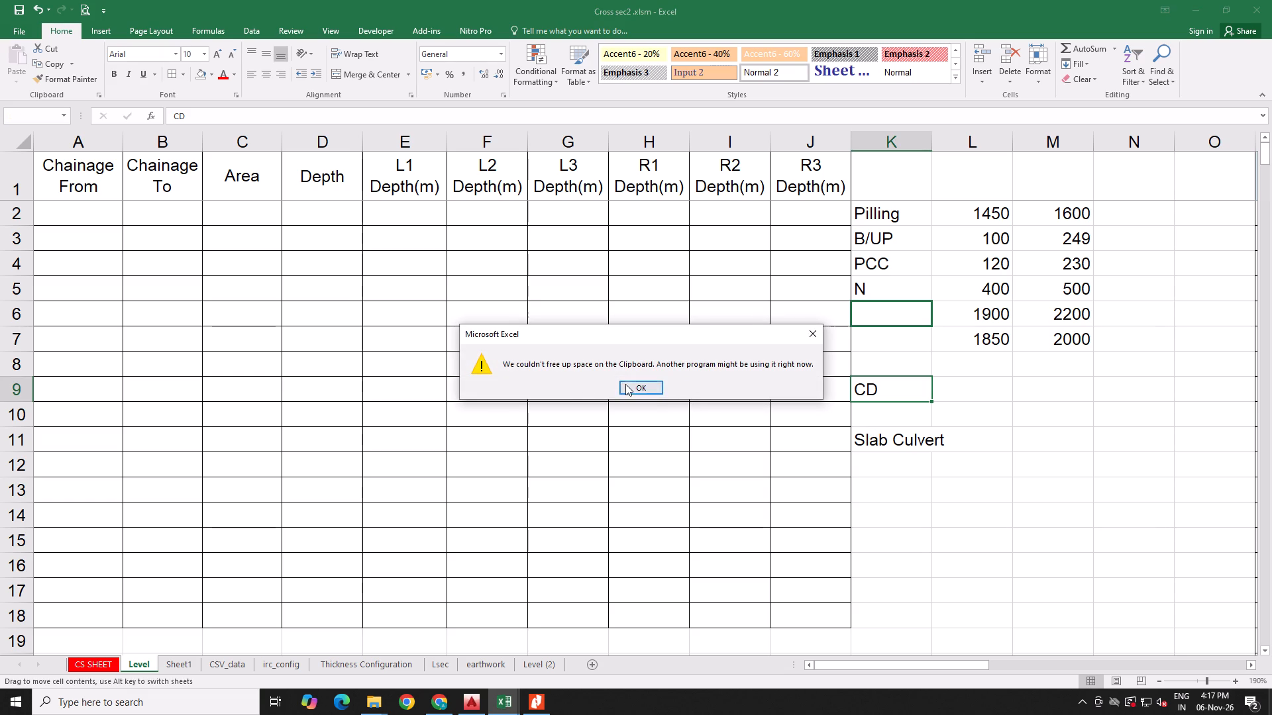
pyautogui.click(626, 384)
pyautogui.click(874, 439)
pyautogui.click(878, 430)
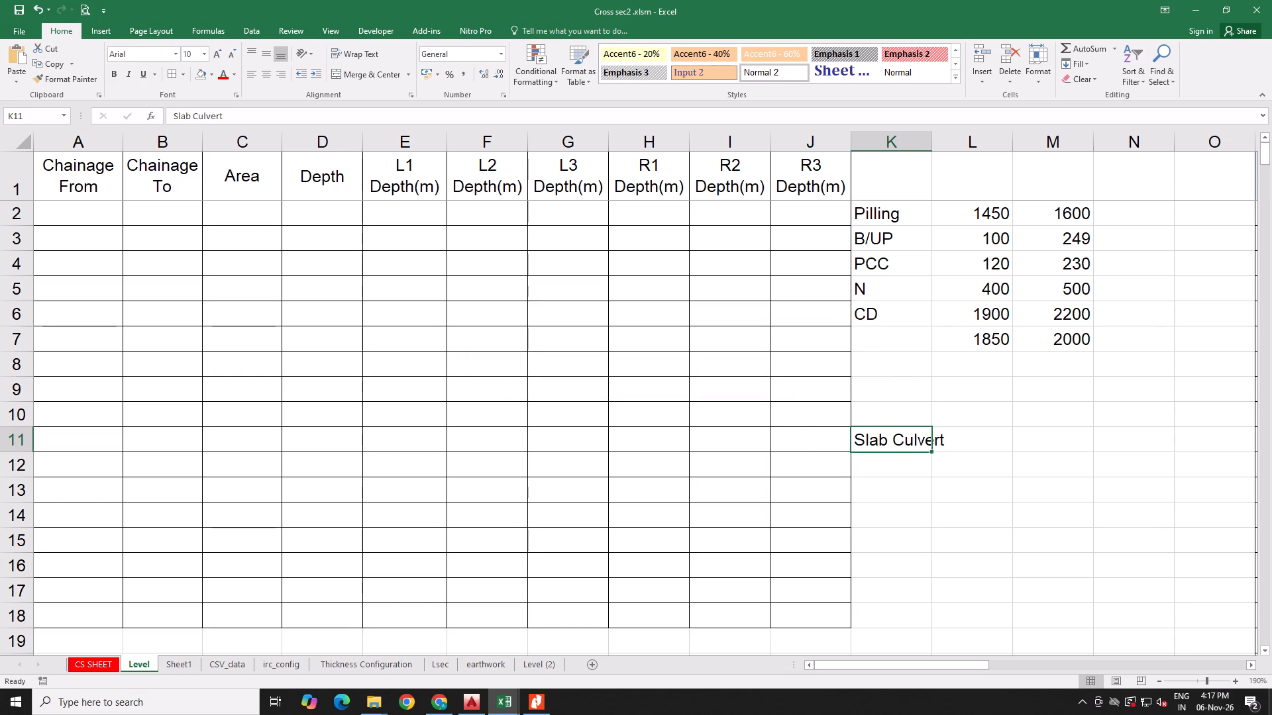
pyautogui.moveTo(878, 428); pyautogui.dragTo(882, 340)
pyautogui.click(913, 370)
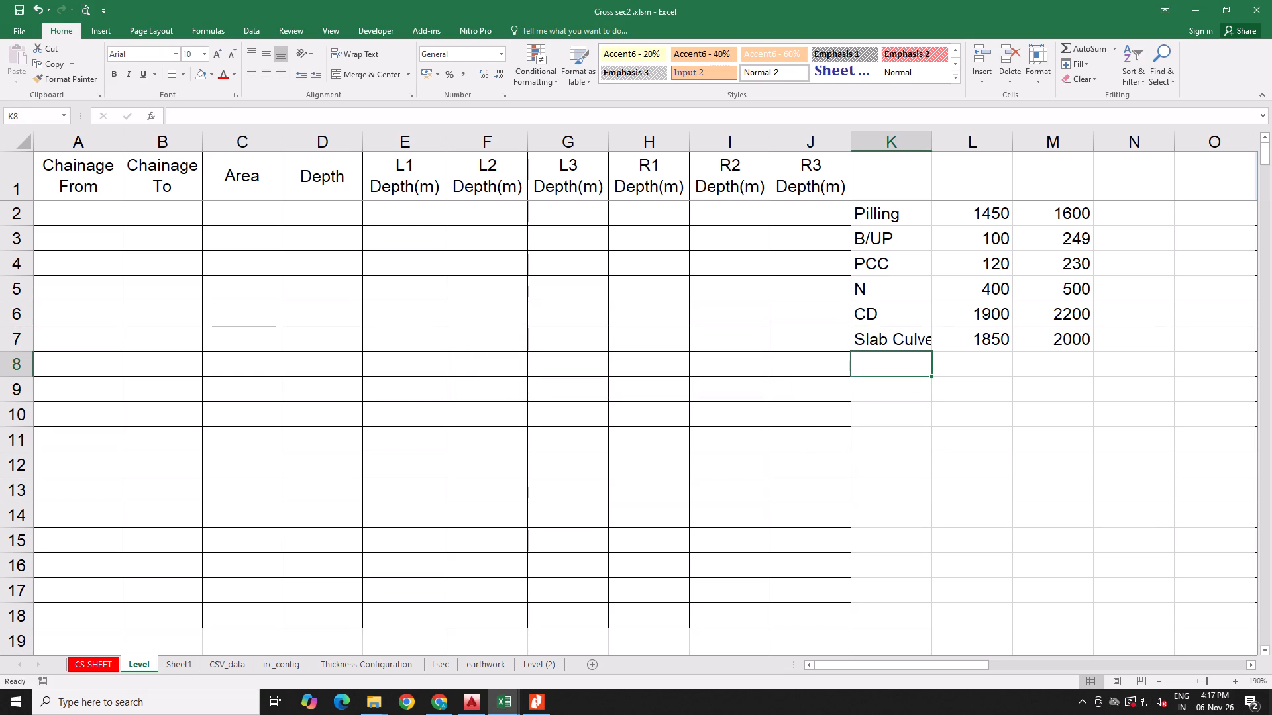
# Widen column K so the Slab Culvert label fits.
pyautogui.moveTo(933, 140); pyautogui.dragTo(959, 140)
pyautogui.click(953, 140)
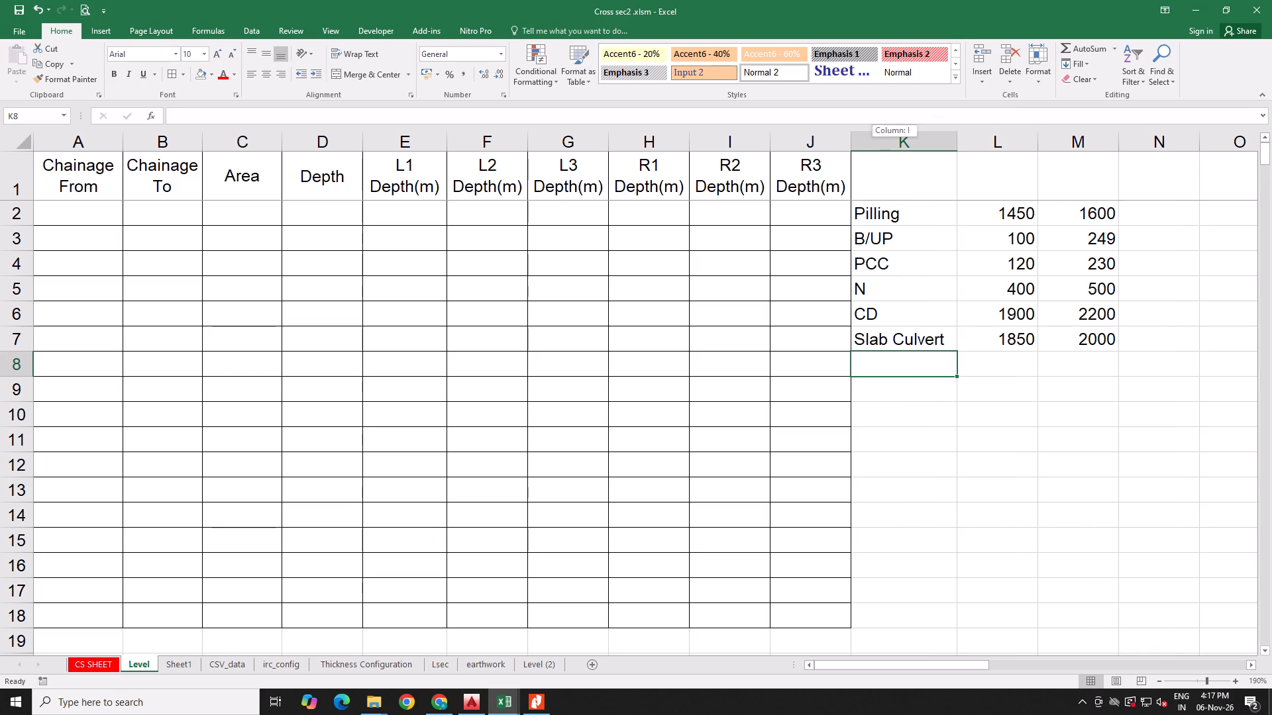
# Relabel the area type in K5 as Agriculture land and the one in K6 as Hume Pipe.
pyautogui.click(918, 235)
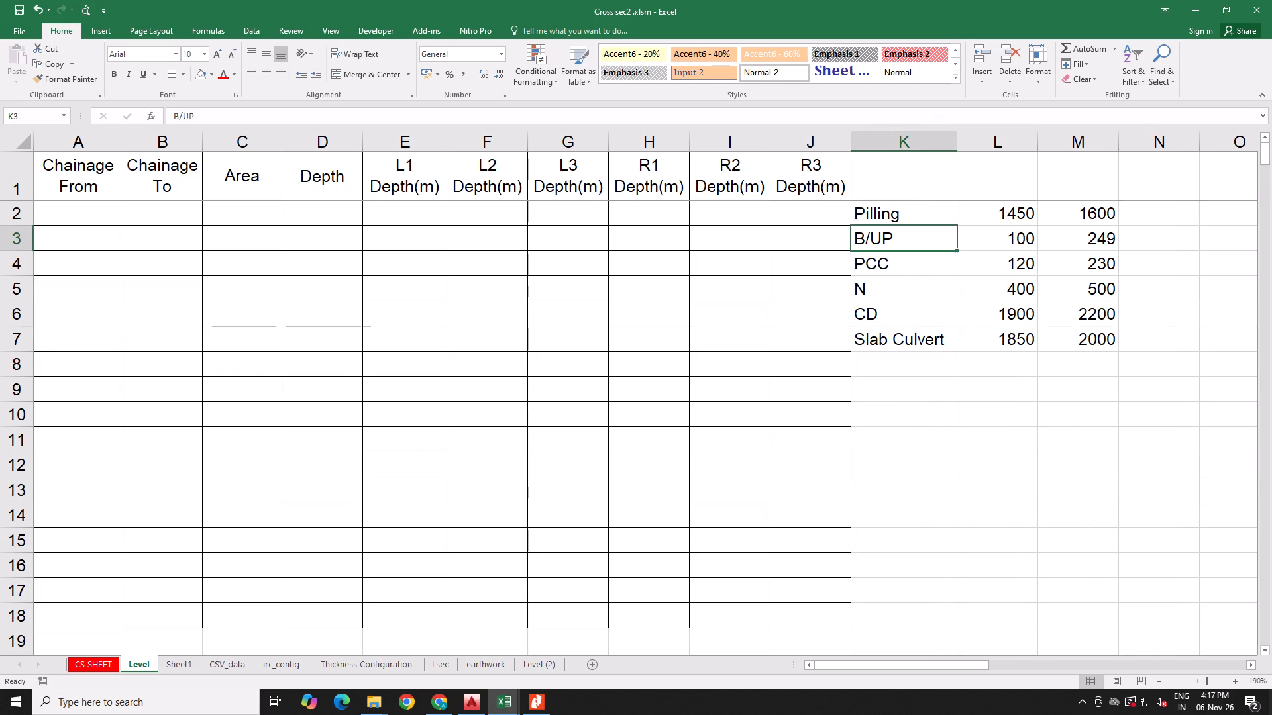
pyautogui.click(896, 261)
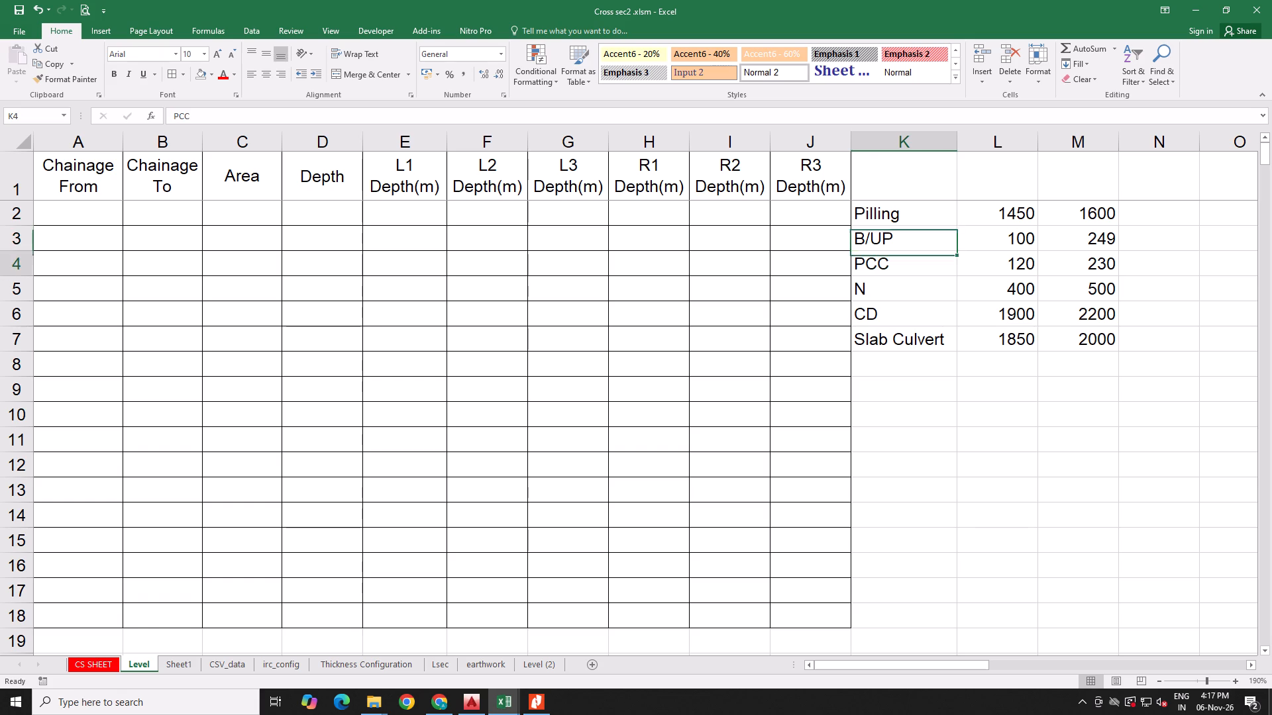
pyautogui.click(902, 289)
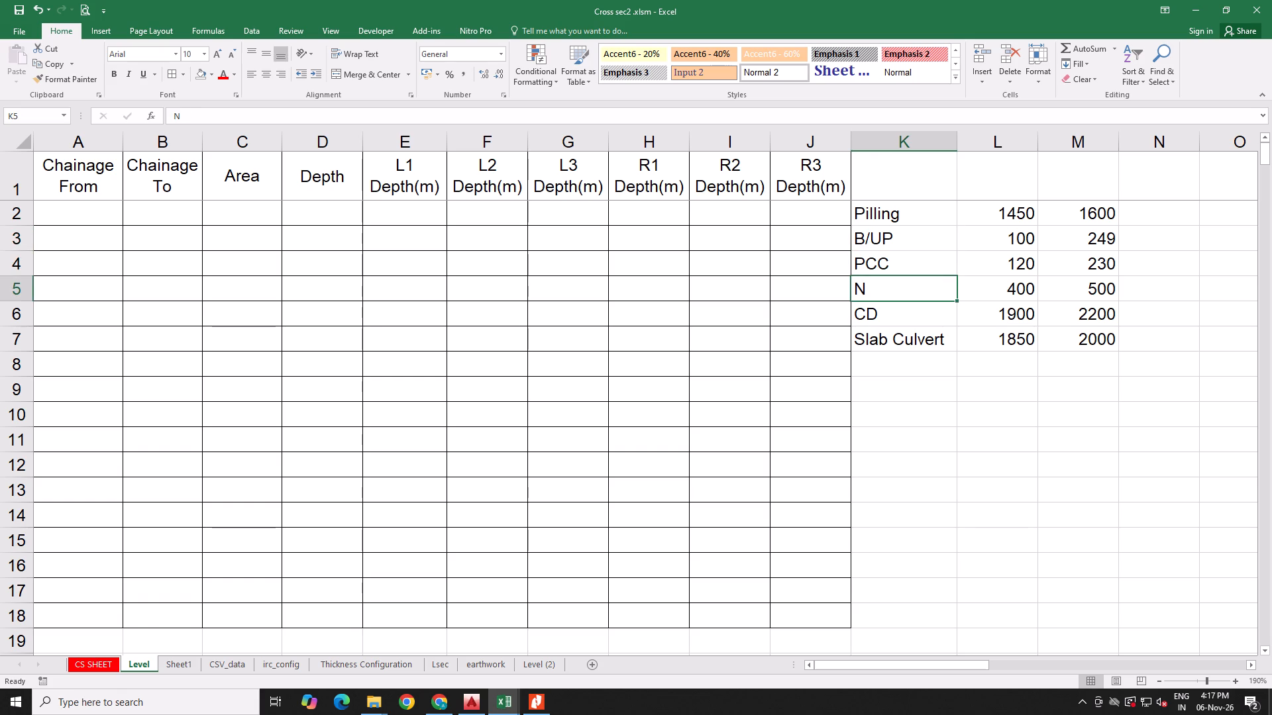
pyautogui.write('Agri')
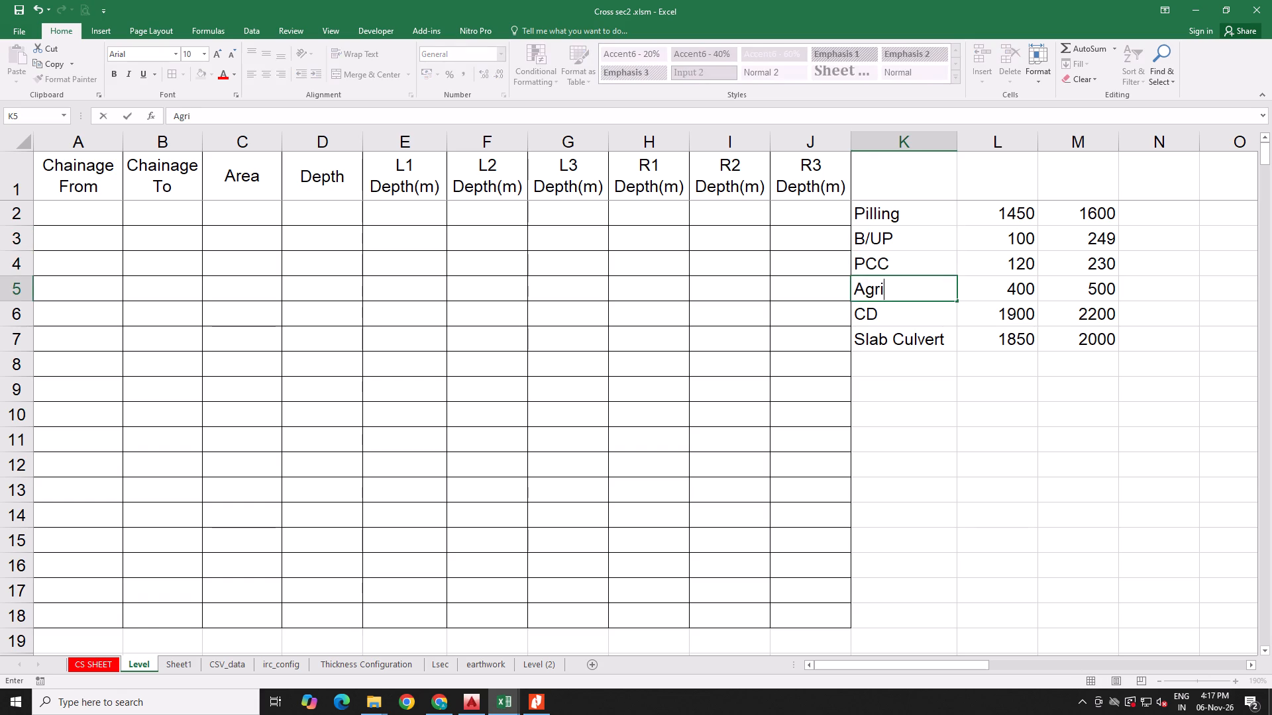
pyautogui.write('cu')
pyautogui.press('l')
pyautogui.write('ture land')
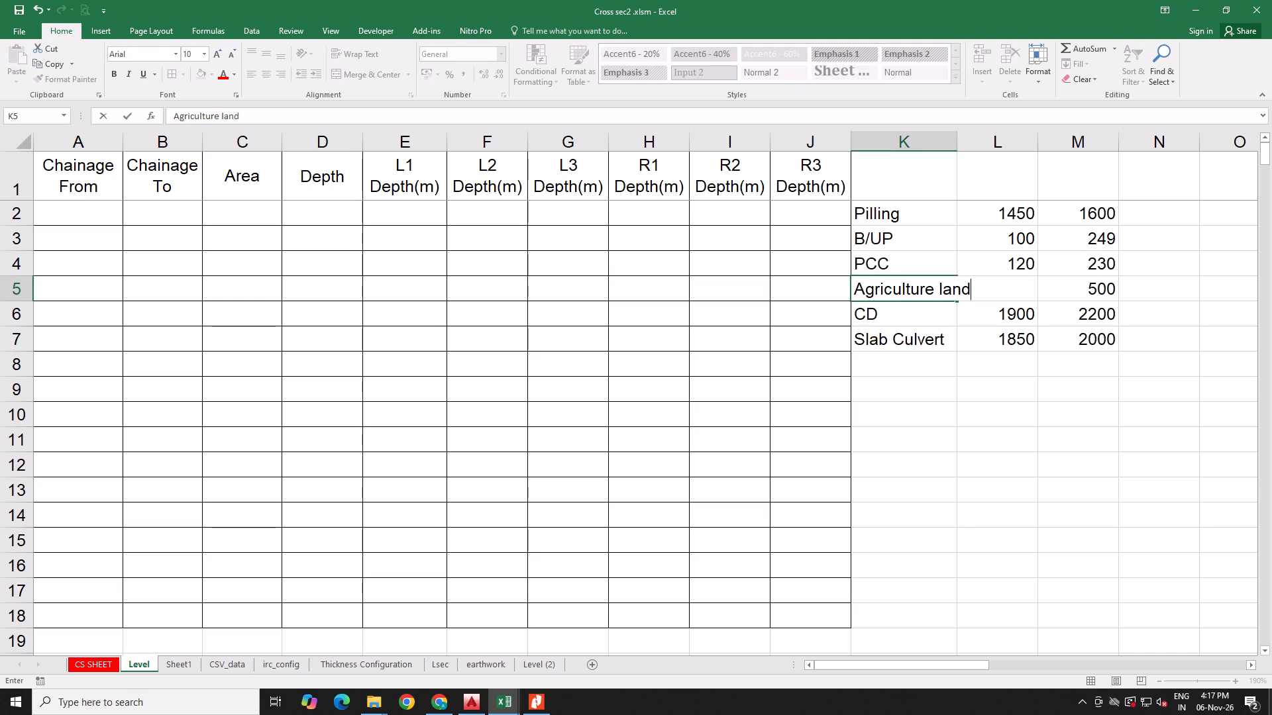
pyautogui.click(914, 371)
pyautogui.click(891, 320)
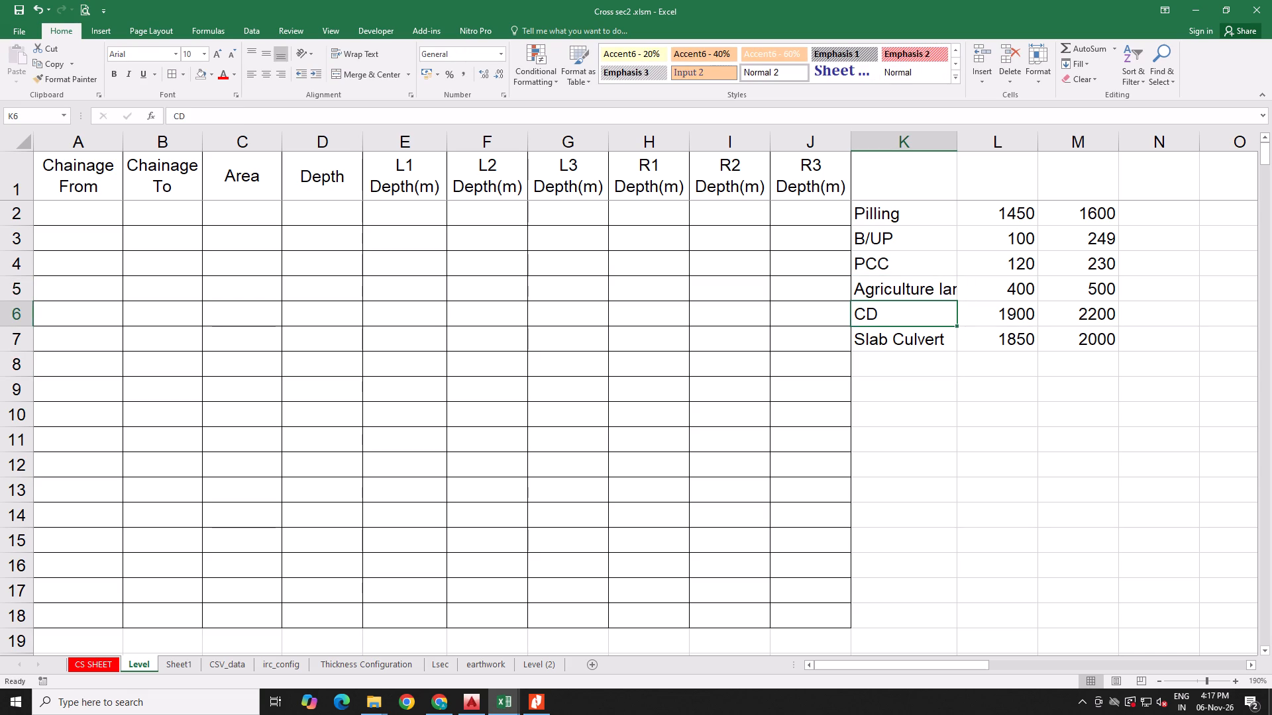
pyautogui.write('Hume Pip')
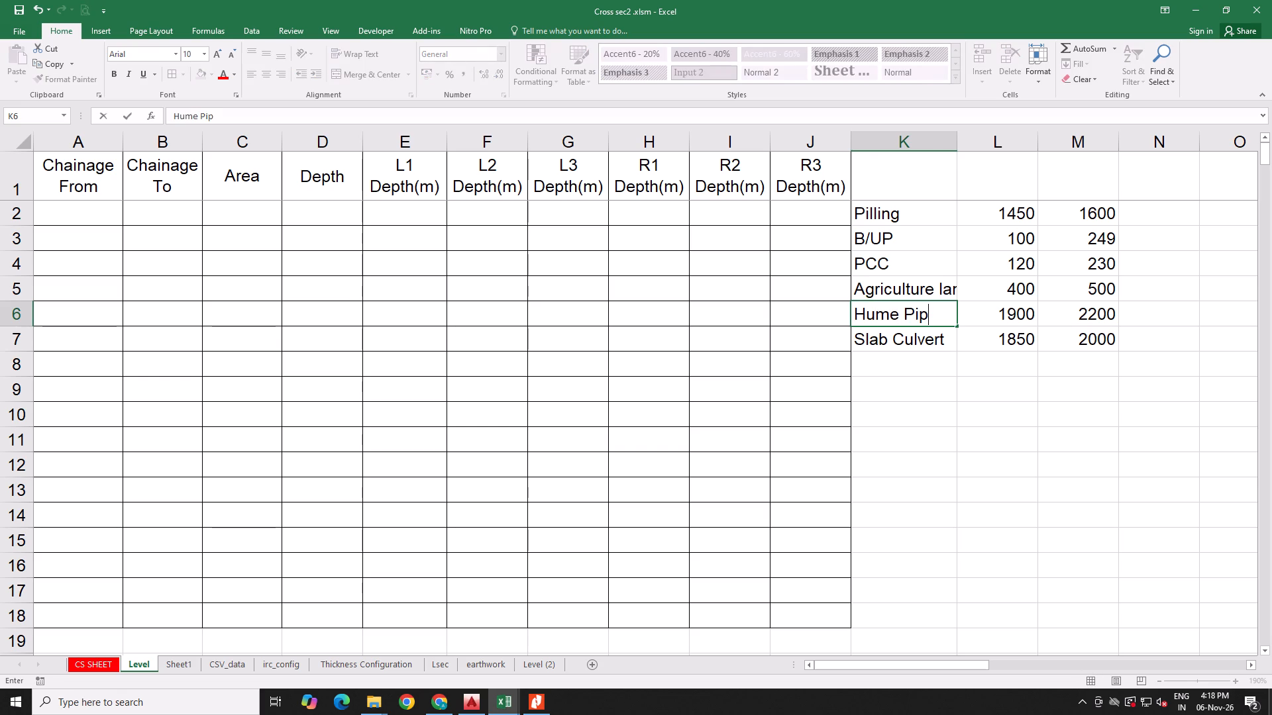
pyautogui.press('e')
pyautogui.click(913, 376)
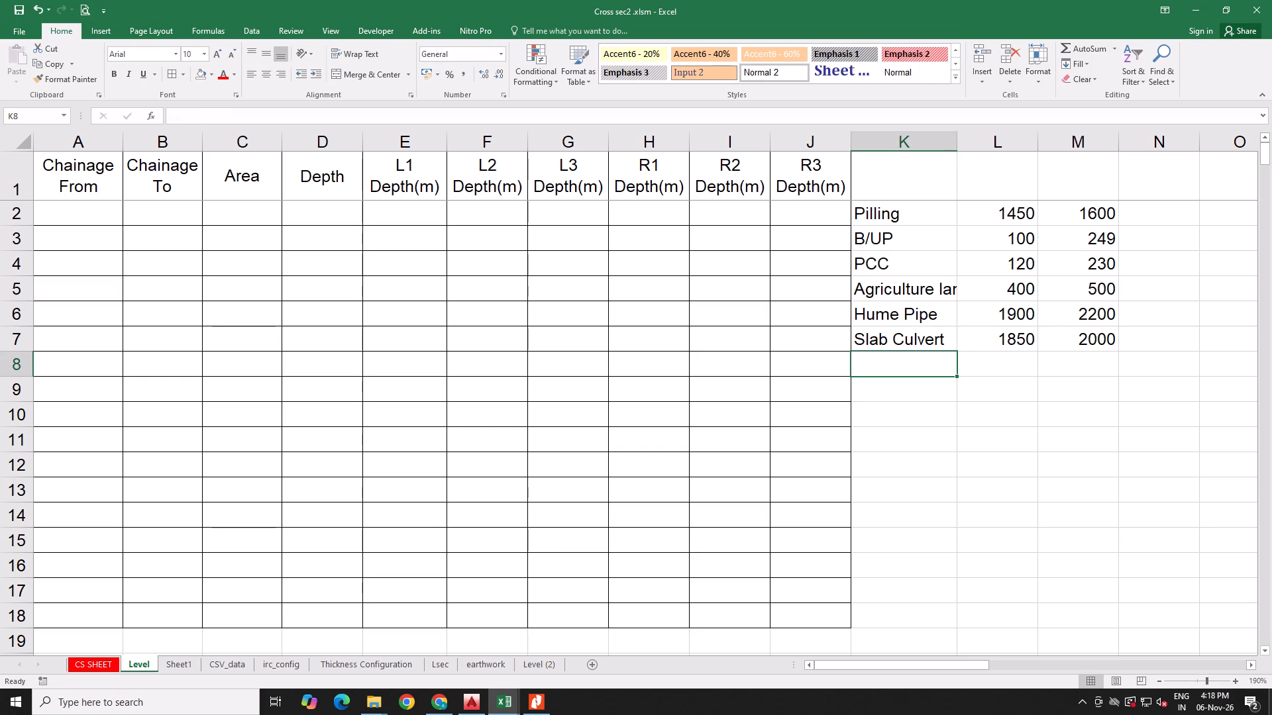
# Widen column K so the Agriculture land label fits, and autofit columns L and M to their numbers.
pyautogui.moveTo(956, 147); pyautogui.dragTo(968, 146)
pyautogui.moveTo(969, 146); pyautogui.dragTo(981, 146)
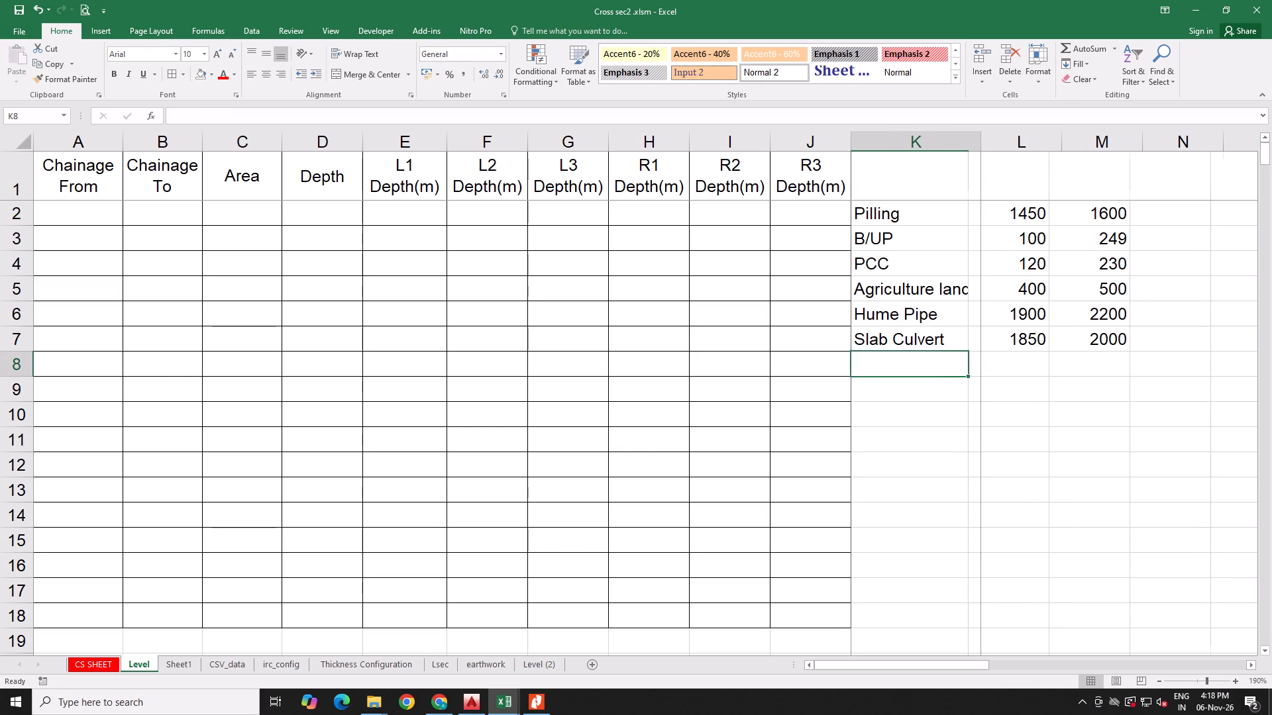
pyautogui.doubleClick(1061, 139)
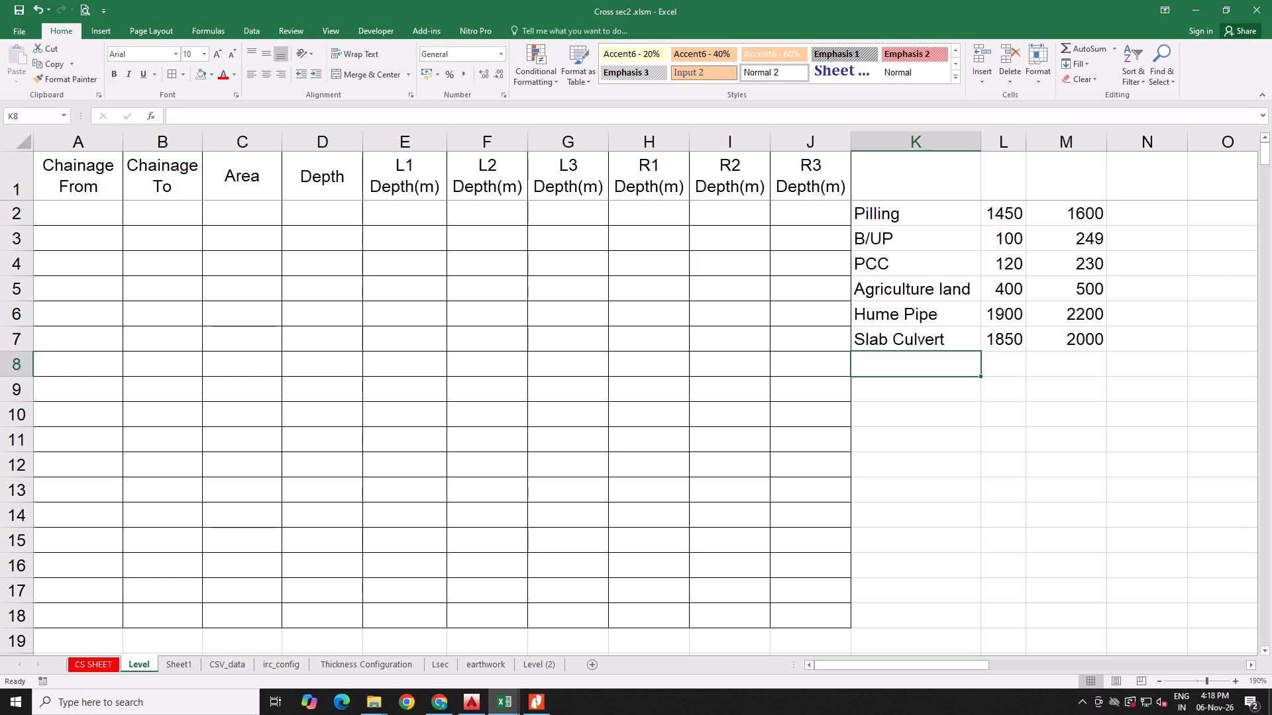
pyautogui.doubleClick(1109, 142)
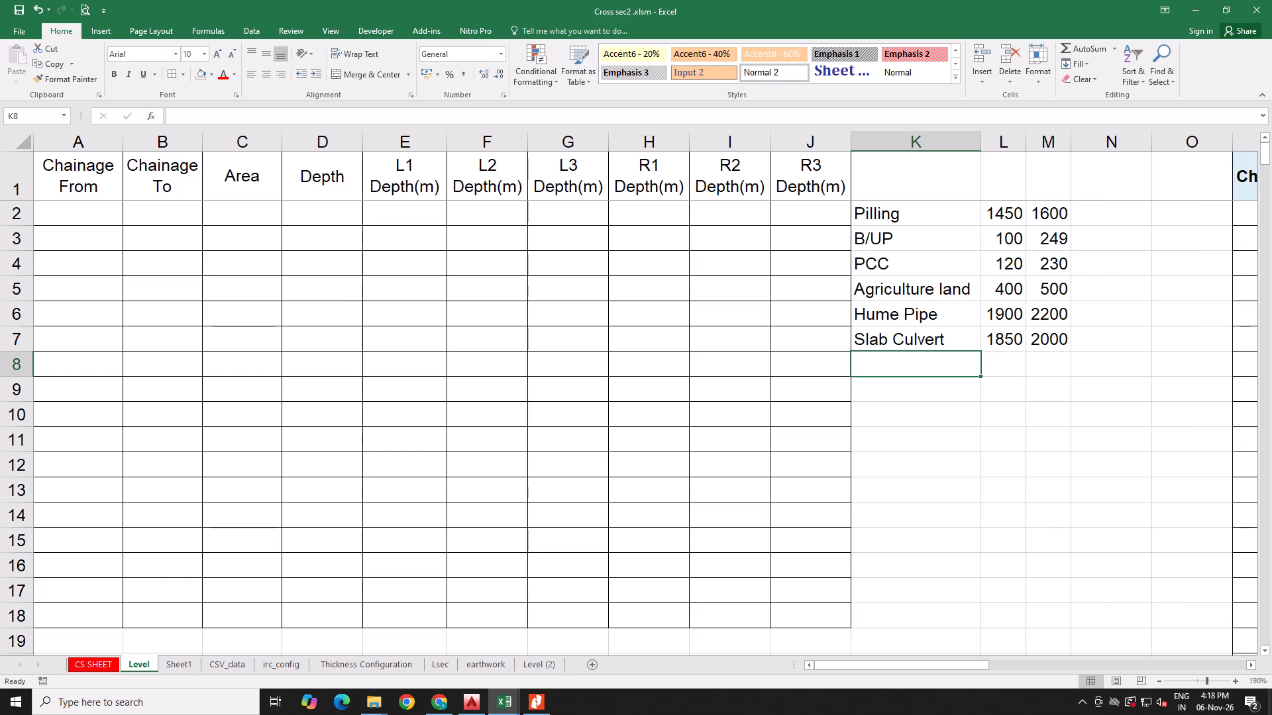
# Enter the header Depth in mm in L1, merged and centred across L1:M1 with wrapped text.
pyautogui.click(1010, 186)
pyautogui.write('Depth in mm')
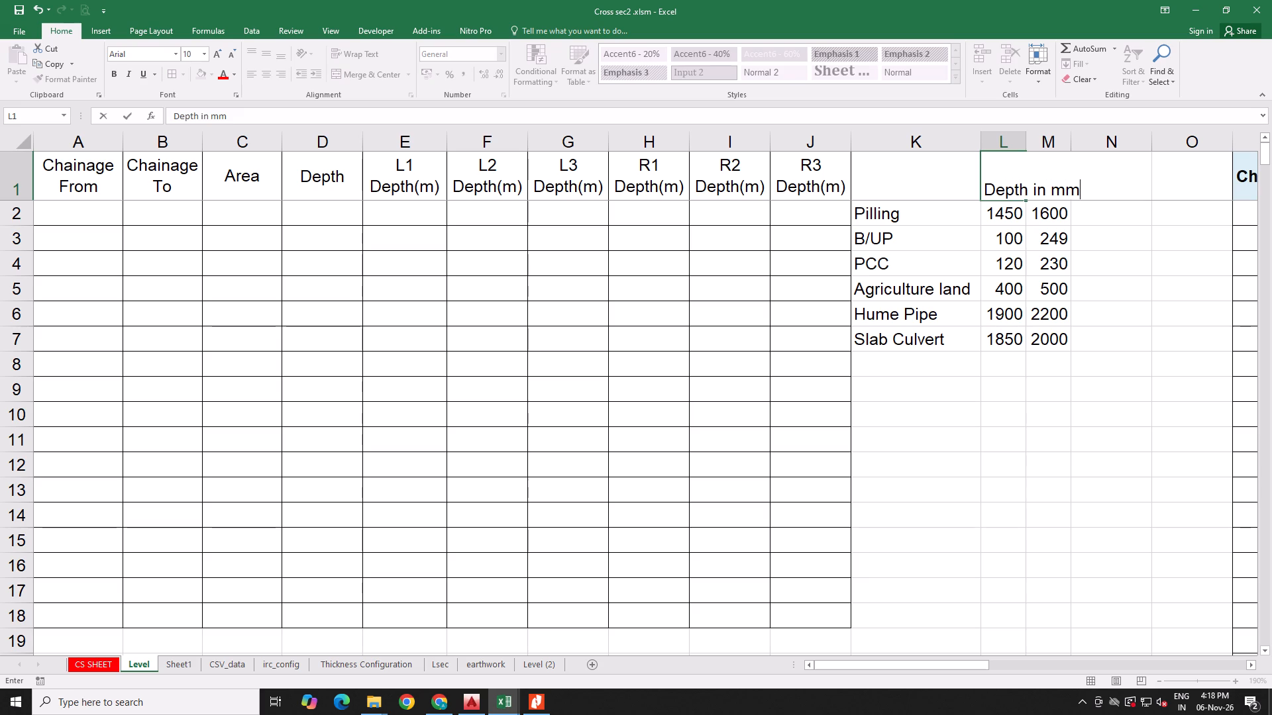
pyautogui.click(1017, 297)
pyautogui.moveTo(1010, 167); pyautogui.dragTo(1042, 167)
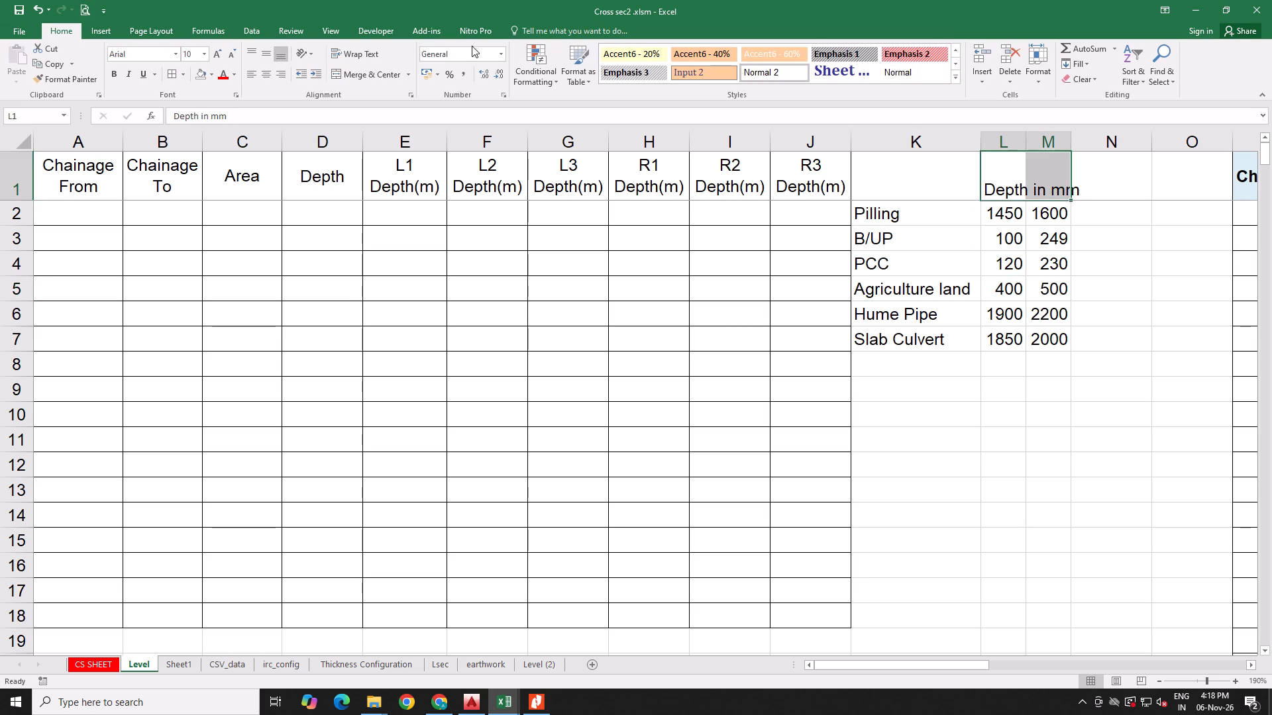
pyautogui.click(352, 71)
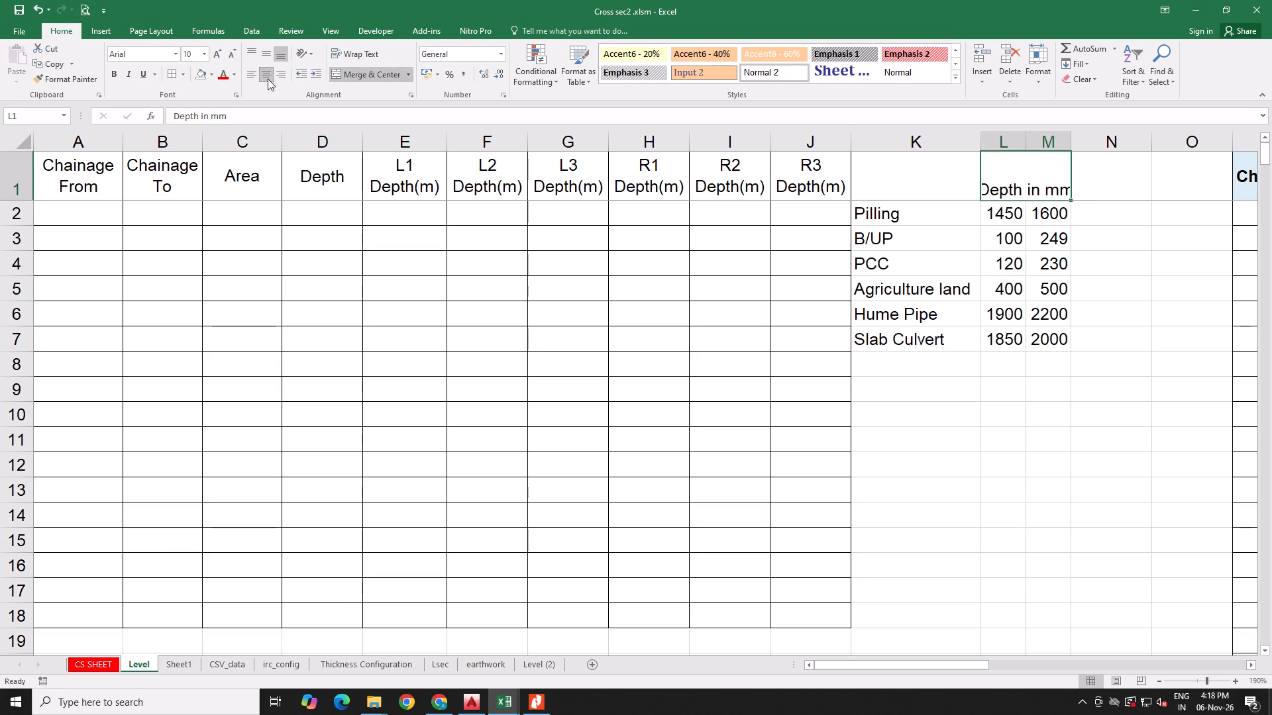
pyautogui.click(355, 50)
pyautogui.click(935, 402)
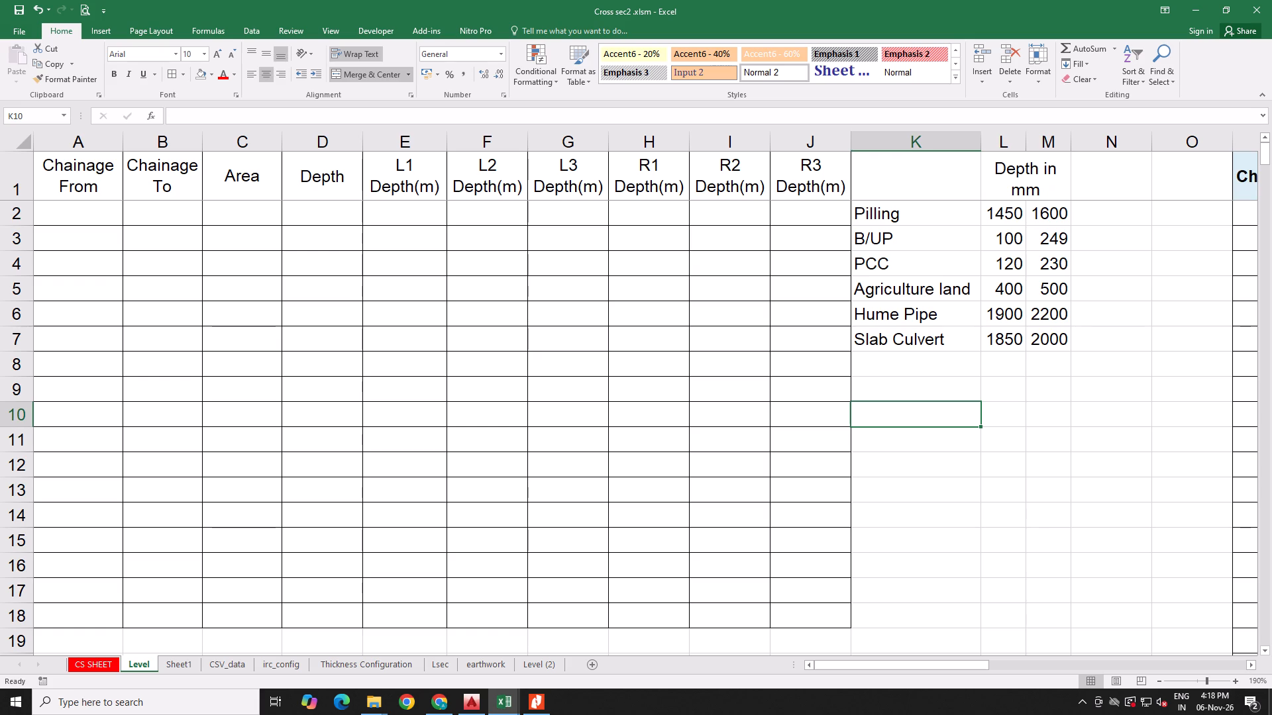
# Enter the header Area in K1 above the area types.
pyautogui.click(924, 180)
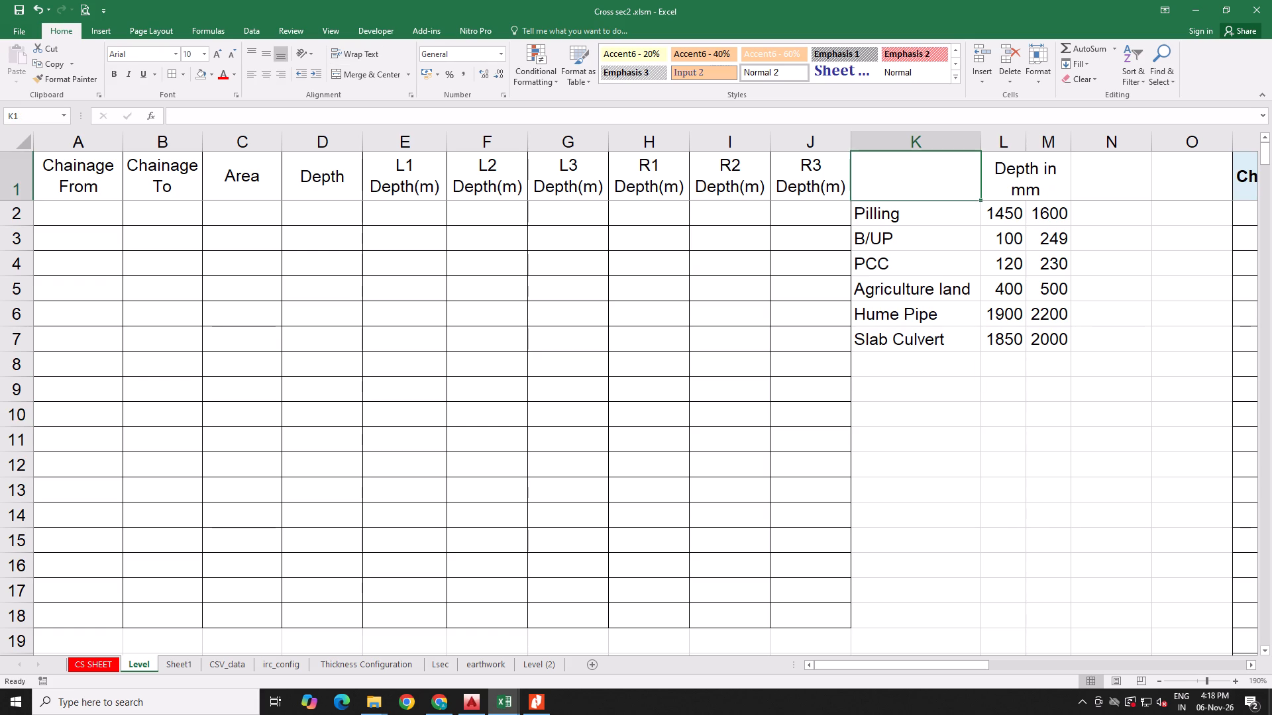
pyautogui.write('Are')
pyautogui.press('a')
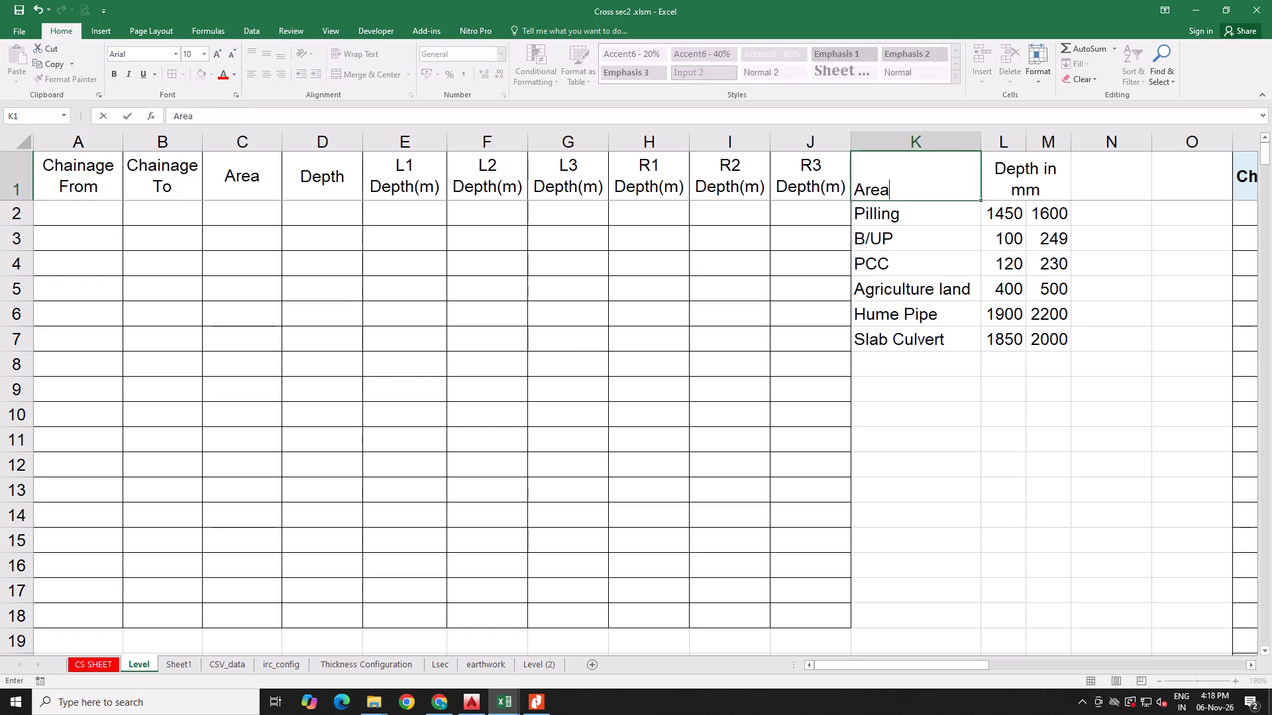
pyautogui.click(967, 324)
# Apply all borders to the header cells K1:M1 and the area-type rows K2:M7.
pyautogui.moveTo(876, 172); pyautogui.dragTo(982, 175)
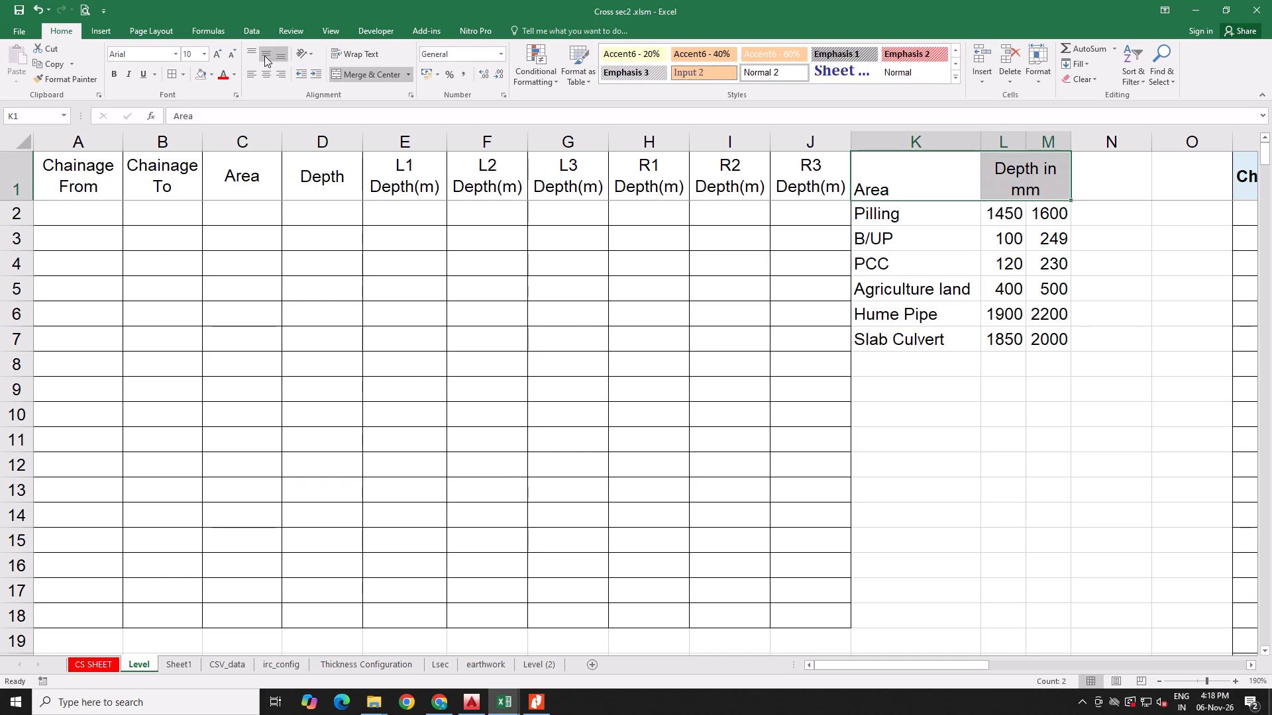
pyautogui.click(170, 75)
pyautogui.click(1026, 293)
pyautogui.moveTo(889, 207); pyautogui.dragTo(1010, 334)
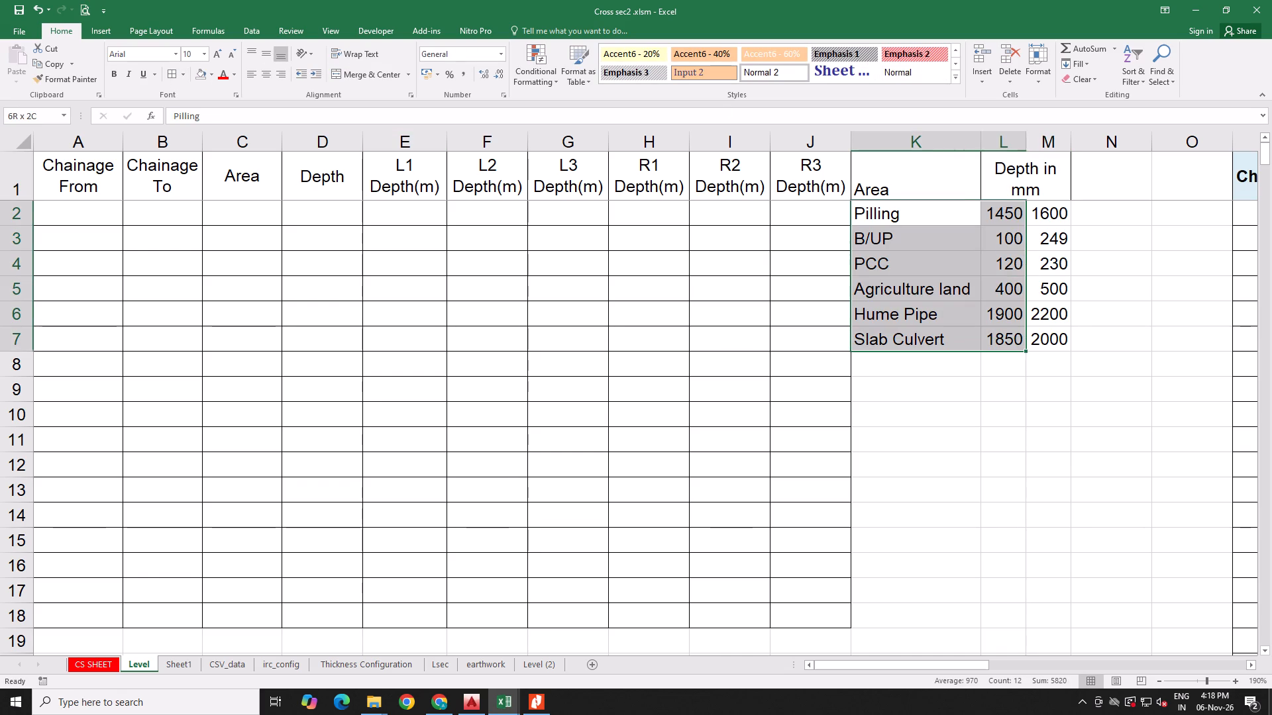
pyautogui.moveTo(1010, 334); pyautogui.dragTo(1045, 336)
pyautogui.click(174, 73)
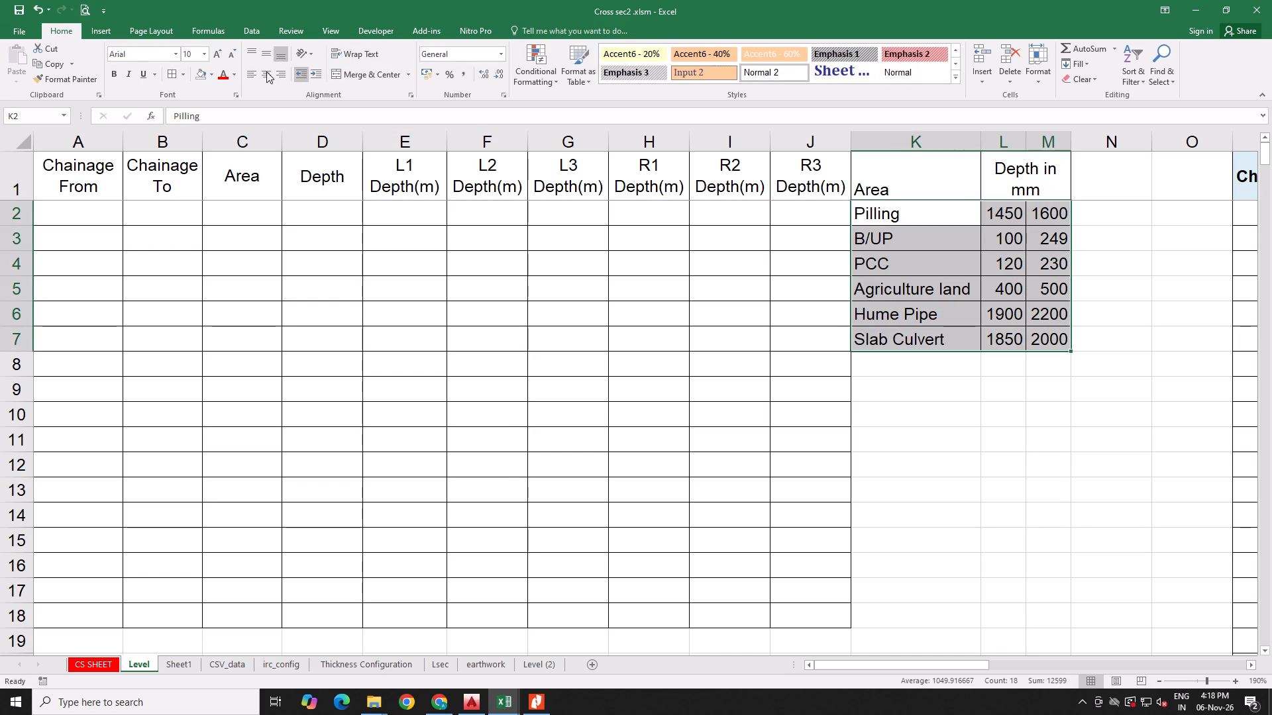
# Middle-align the area-type rows K2:M7 and the headers K1:M1 vertically.
pyautogui.click(266, 52)
pyautogui.moveTo(887, 185); pyautogui.dragTo(1005, 181)
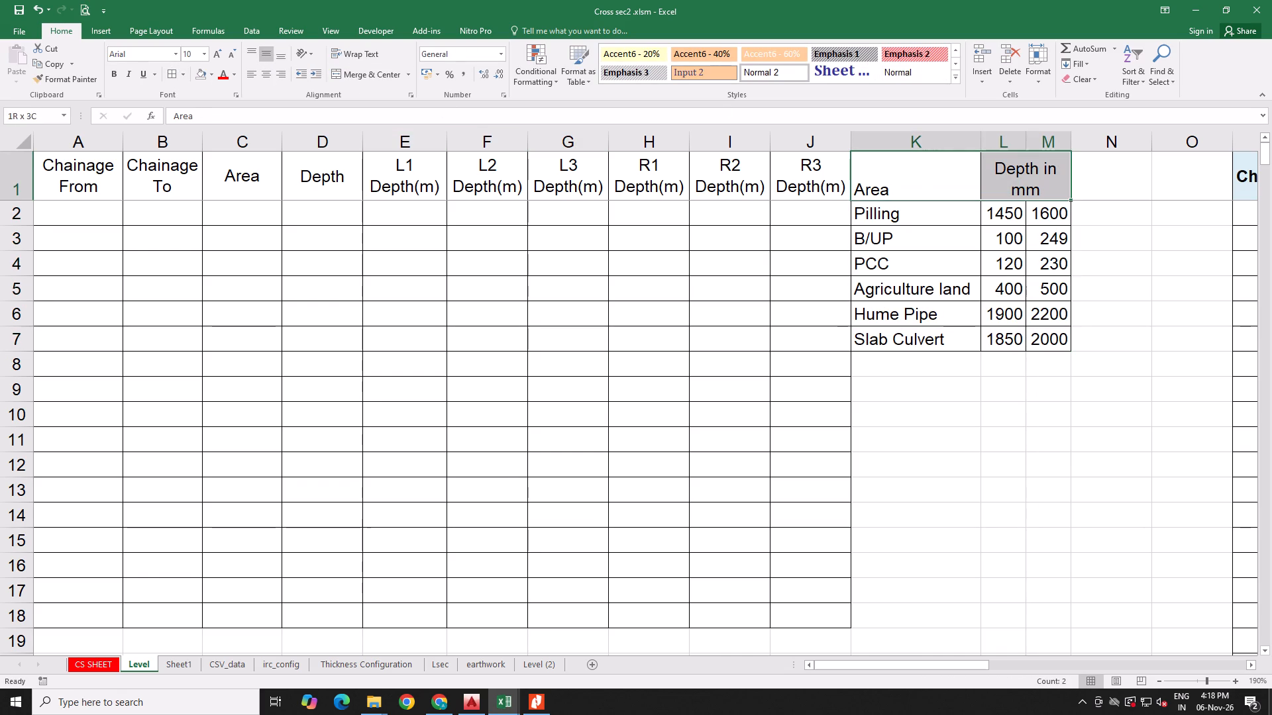
pyautogui.moveTo(1005, 181); pyautogui.dragTo(1008, 179)
pyautogui.moveTo(260, 52); pyautogui.dragTo(269, 52)
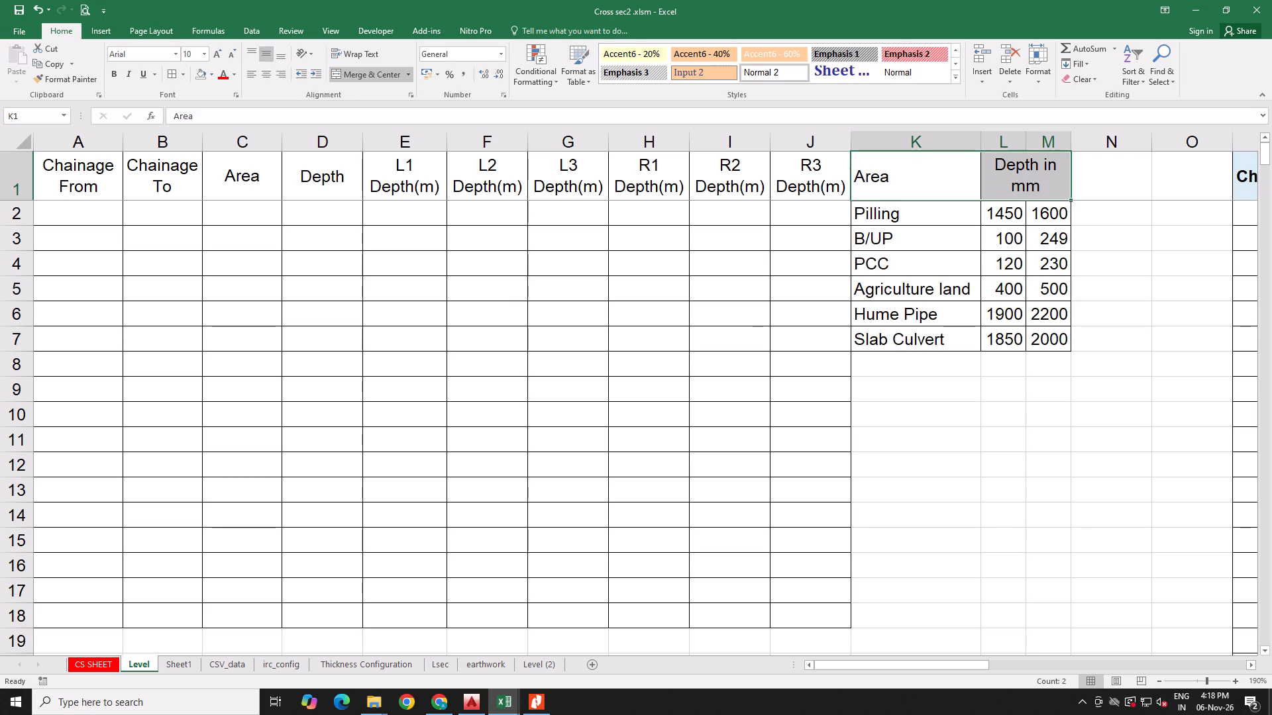
pyautogui.click(1059, 471)
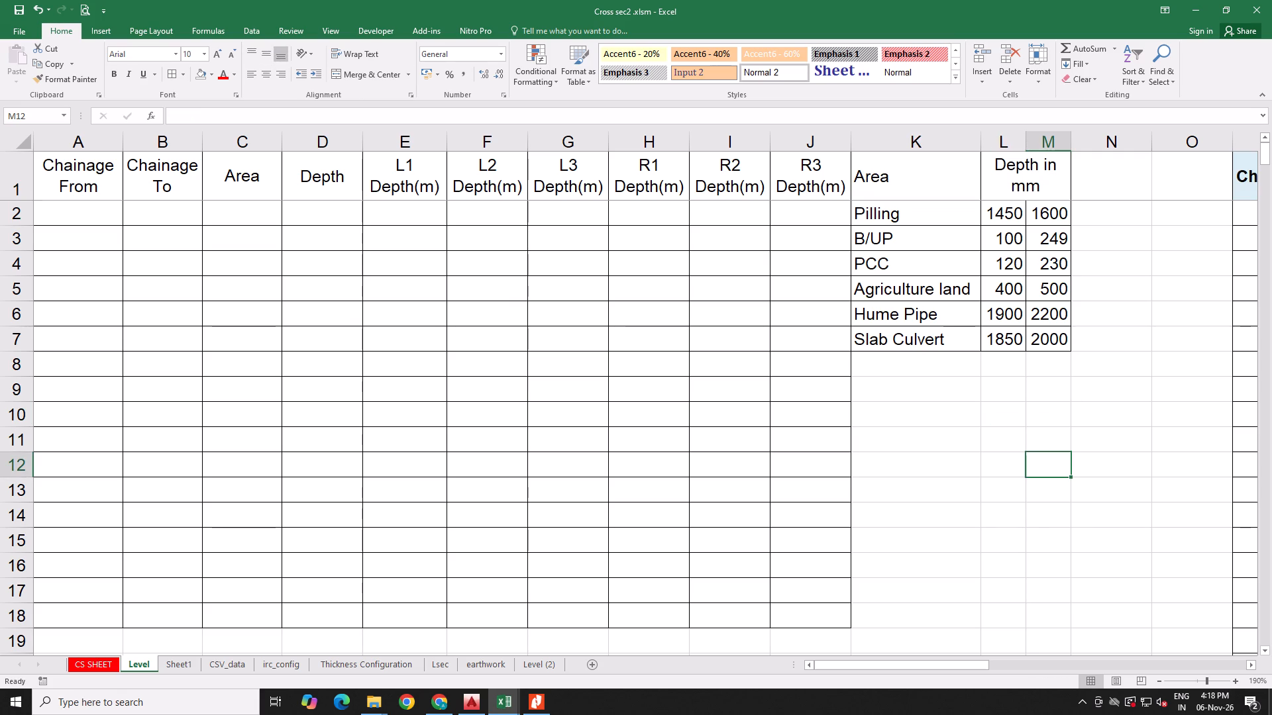
# Save the workbook.
pyautogui.click(21, 8)
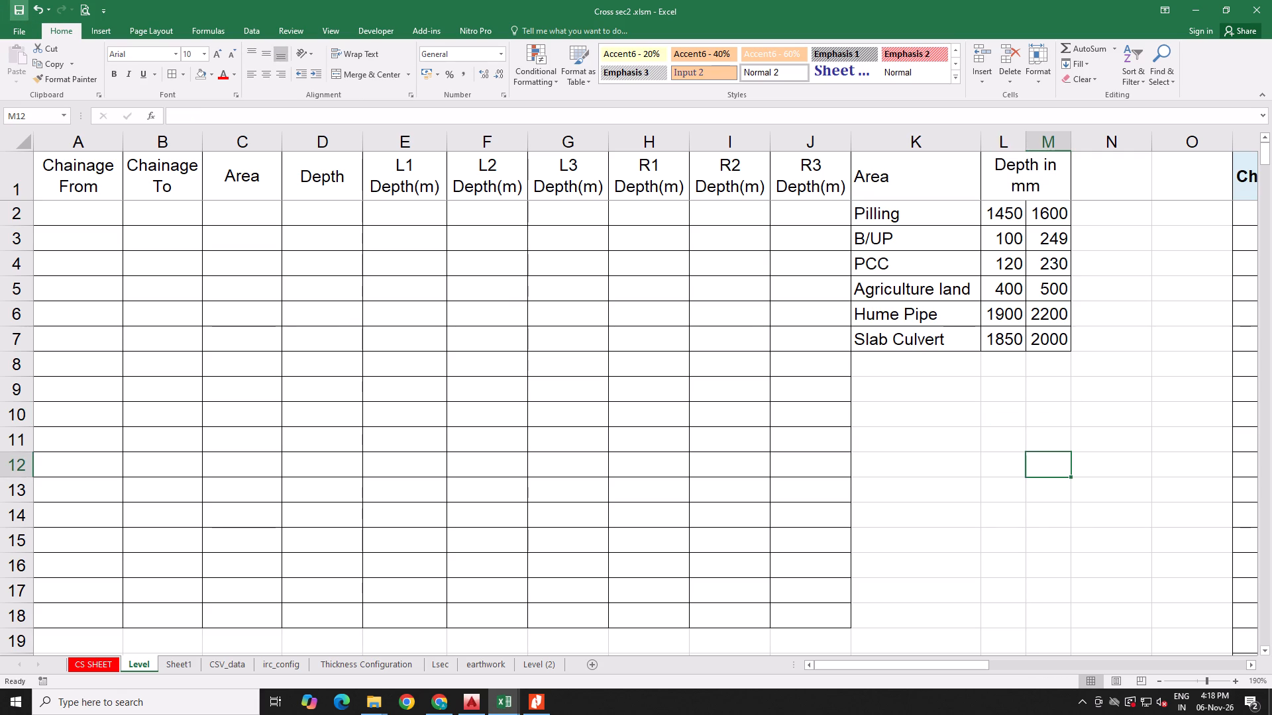
# Centre the depth values in L2:M7 horizontally.
pyautogui.click(935, 367)
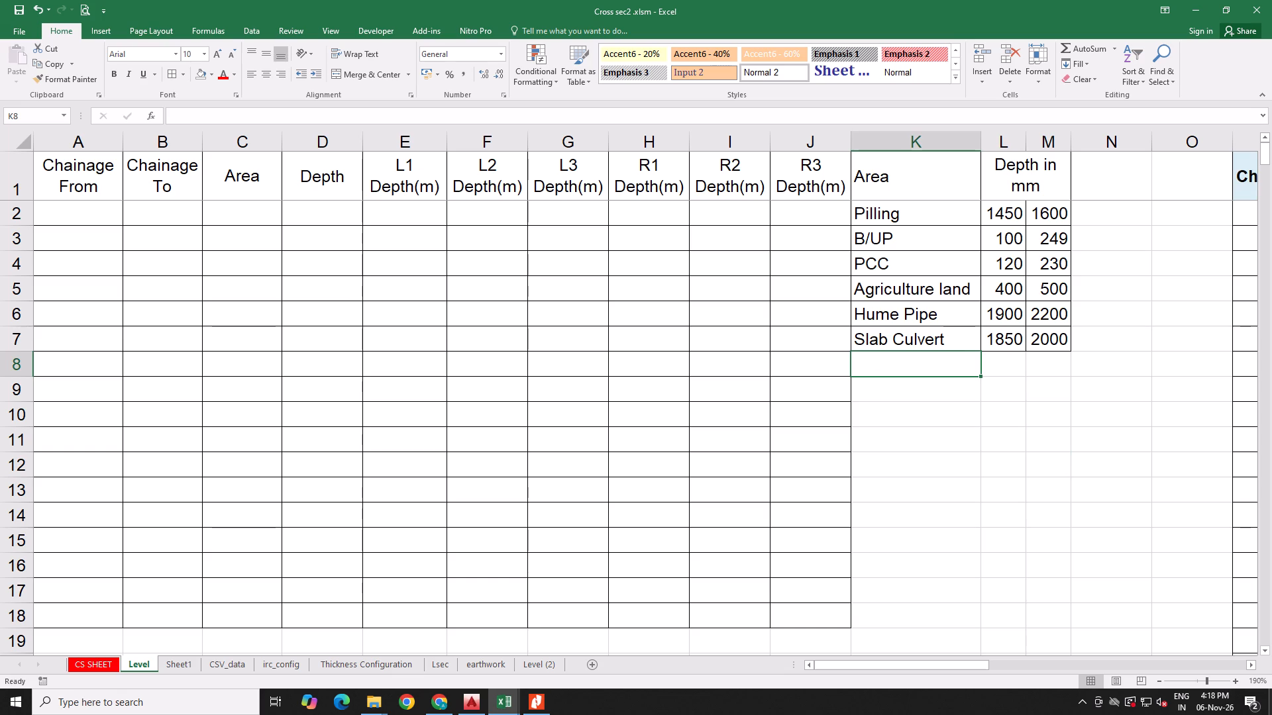
pyautogui.moveTo(998, 221); pyautogui.dragTo(1035, 330)
pyautogui.click(265, 75)
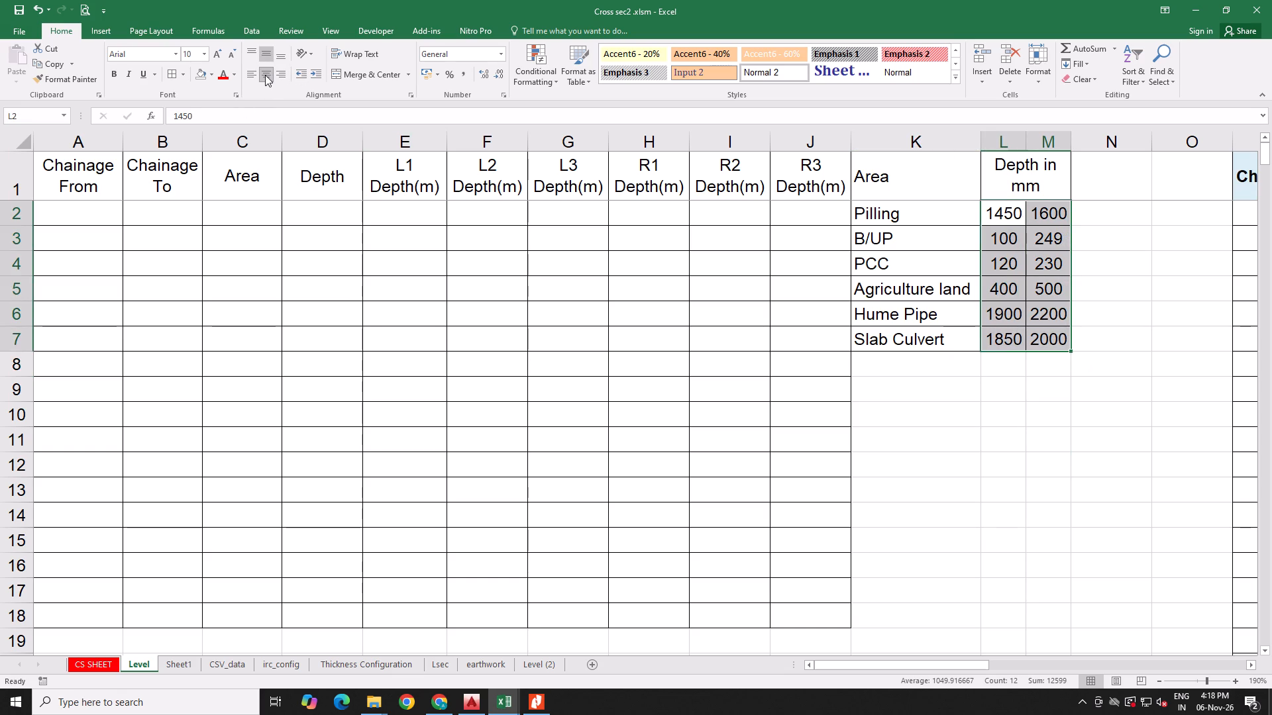
pyautogui.click(951, 441)
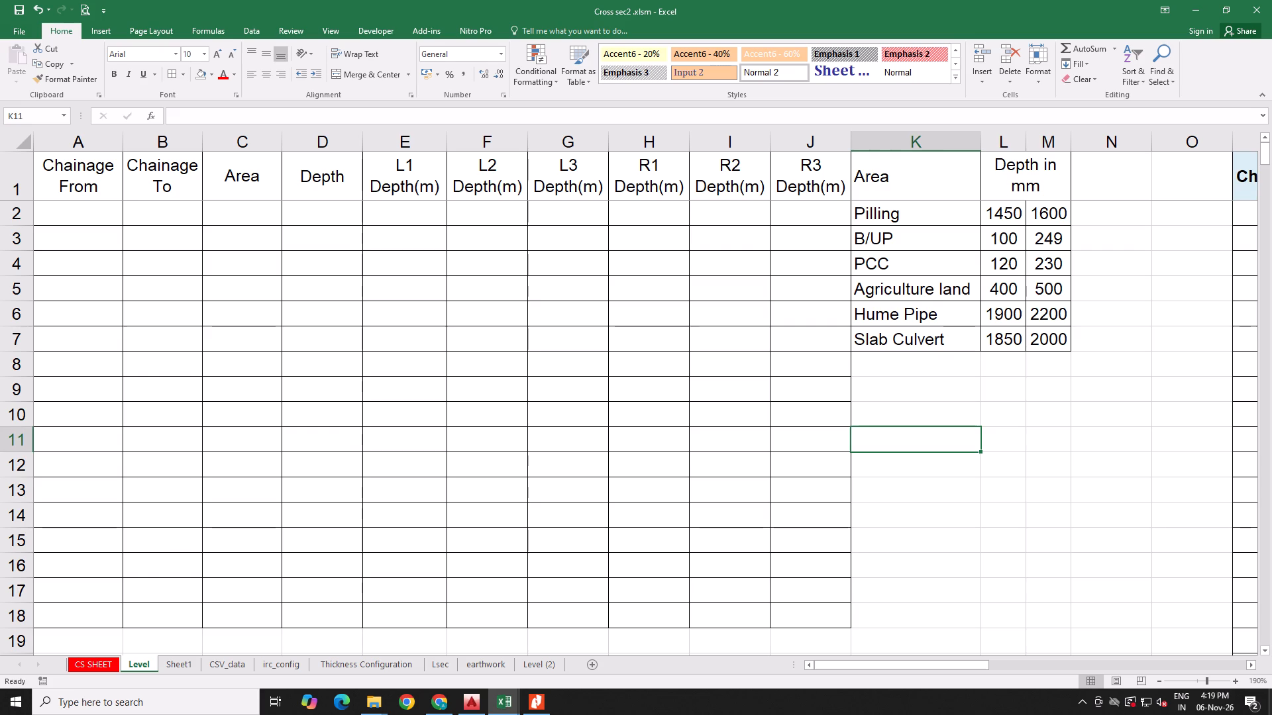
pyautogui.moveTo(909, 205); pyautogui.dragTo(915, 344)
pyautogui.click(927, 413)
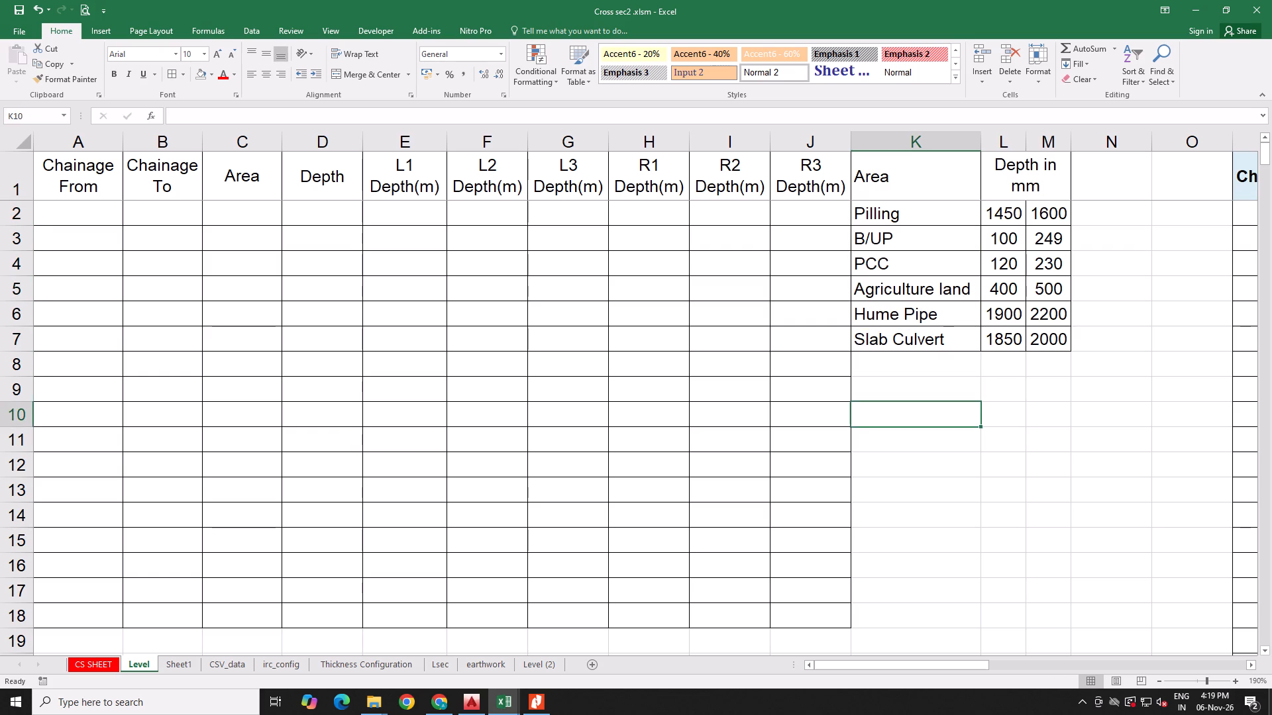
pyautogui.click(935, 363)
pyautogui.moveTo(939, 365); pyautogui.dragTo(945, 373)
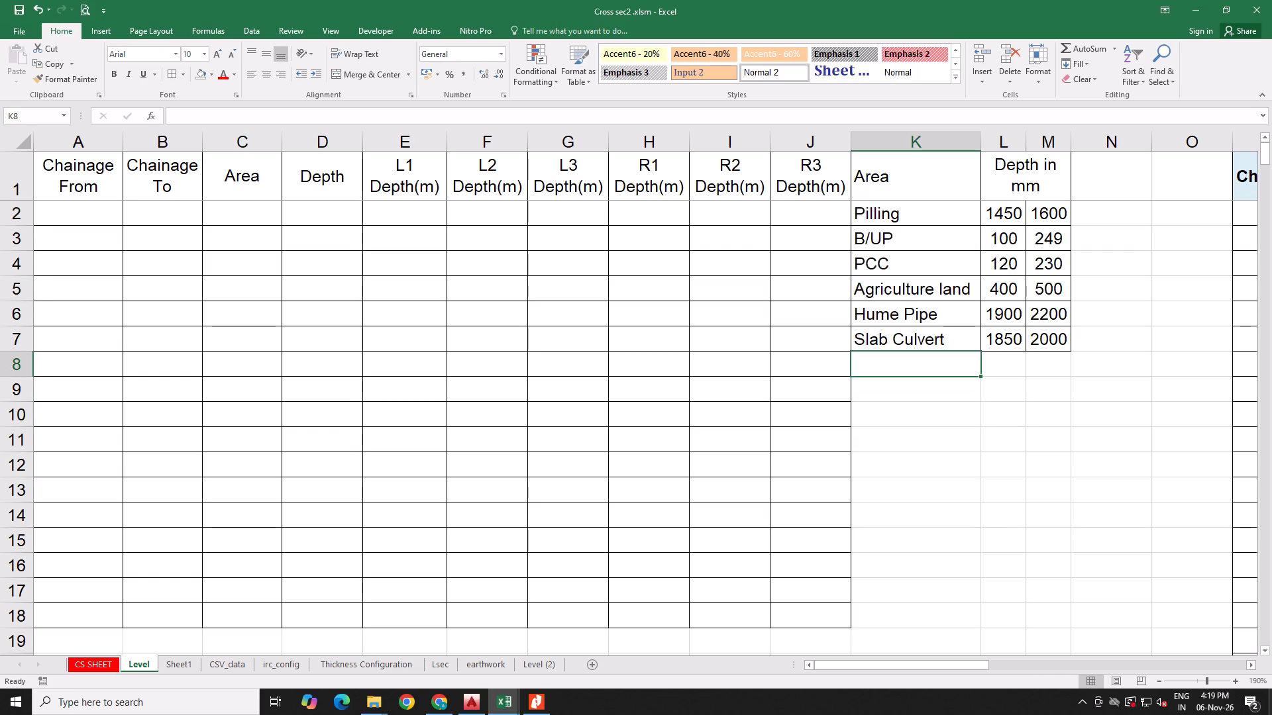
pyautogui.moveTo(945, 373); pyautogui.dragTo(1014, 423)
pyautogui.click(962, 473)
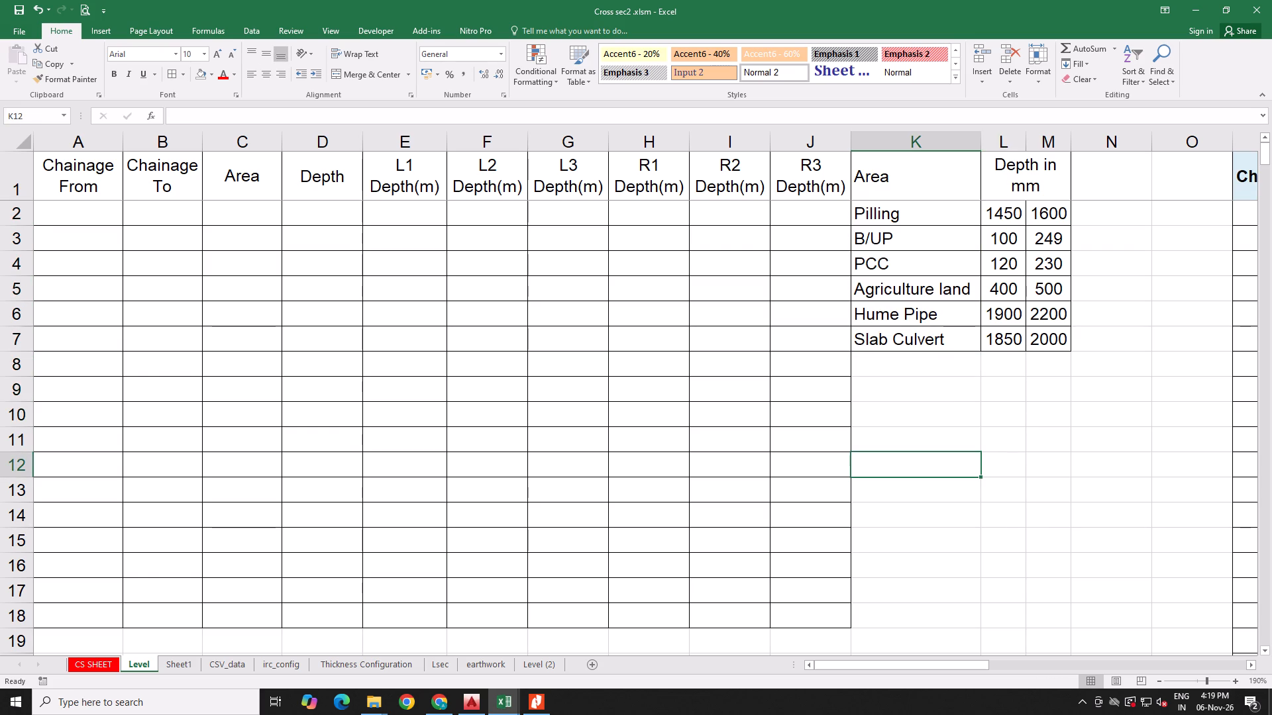
# Add a Bridge entry in row 8, with the label in K8 and depths 4500 and 5000 in L8:M8.
pyautogui.click(905, 363)
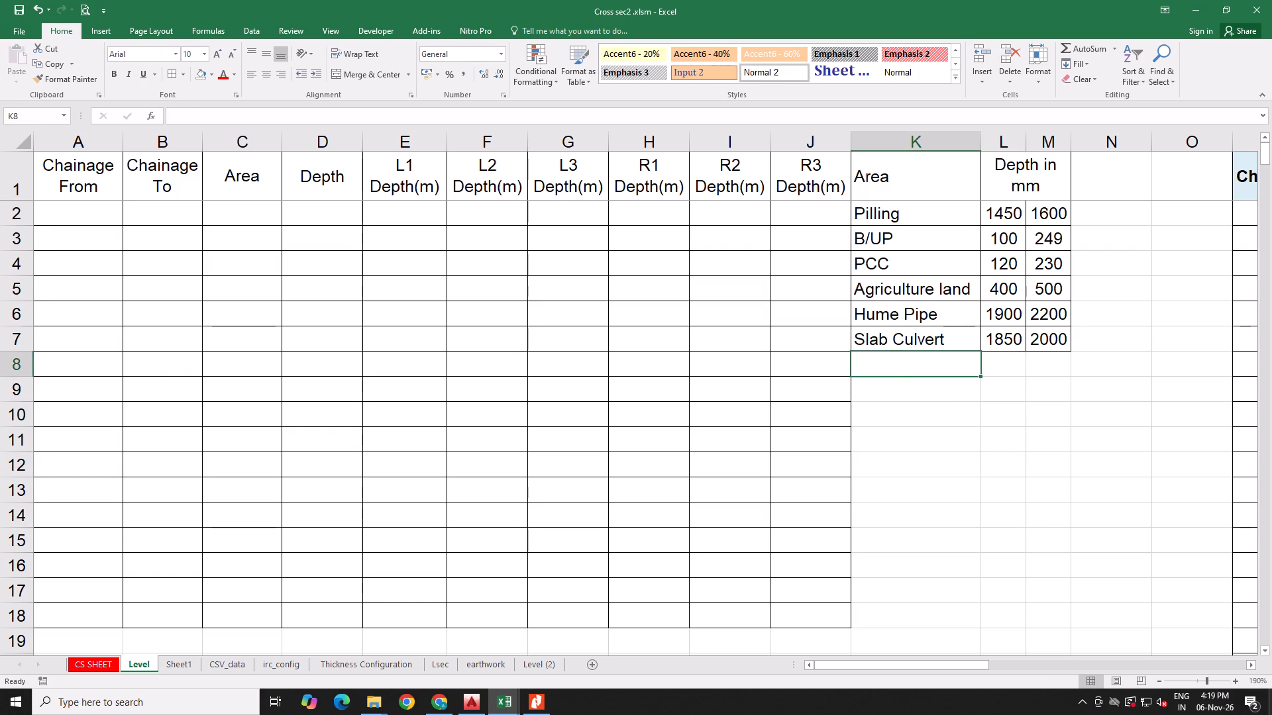
pyautogui.hotkey('shift', 'b')
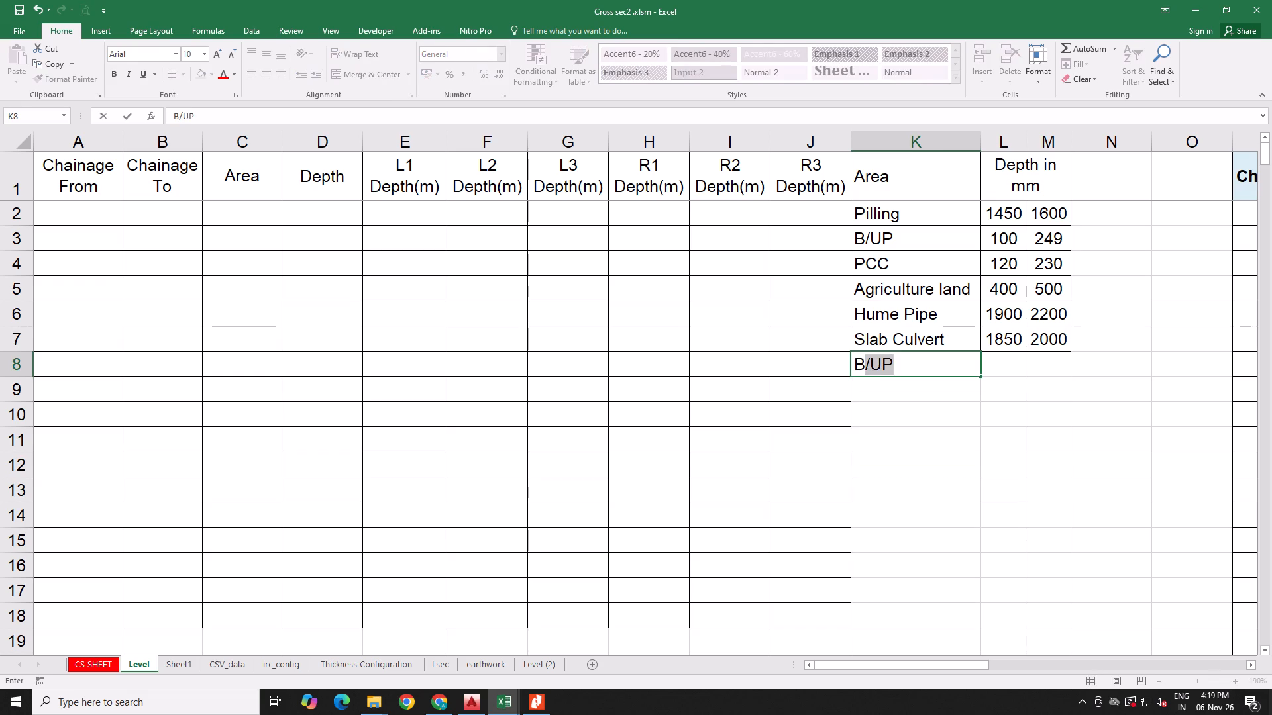
pyautogui.write('rif')
pyautogui.press('BackSpace')
pyautogui.write('dge')
pyautogui.click(1049, 482)
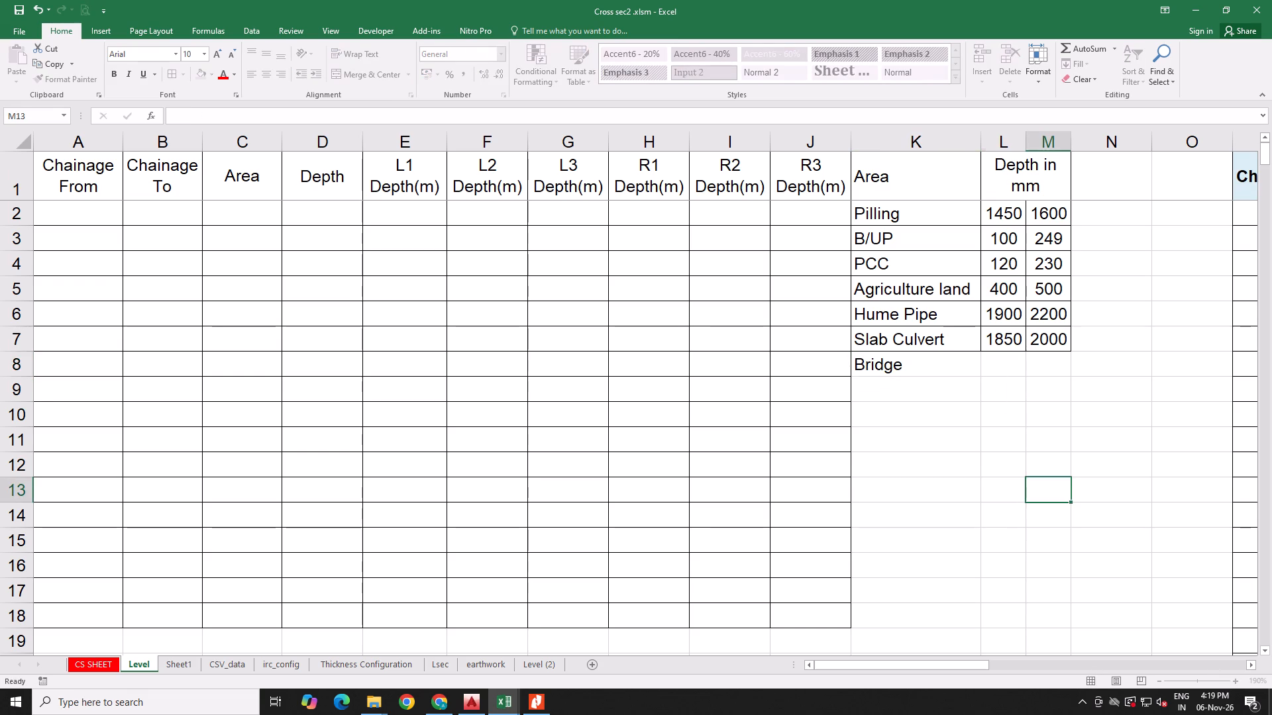
pyautogui.click(1008, 368)
pyautogui.write('4500')
pyautogui.press('Right')
pyautogui.write('5000')
pyautogui.press('Return')
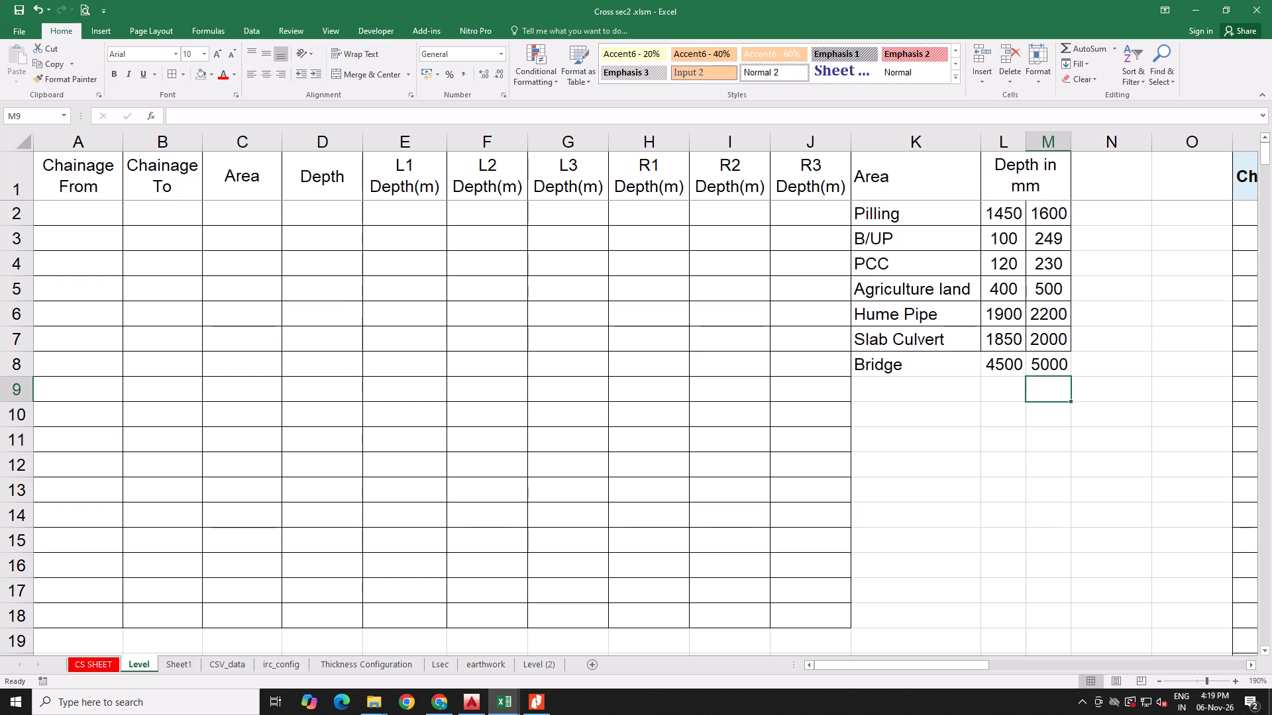
# Apply all borders to the Bridge row K8:M8.
pyautogui.moveTo(960, 379); pyautogui.dragTo(1009, 366)
pyautogui.moveTo(946, 367); pyautogui.dragTo(945, 367)
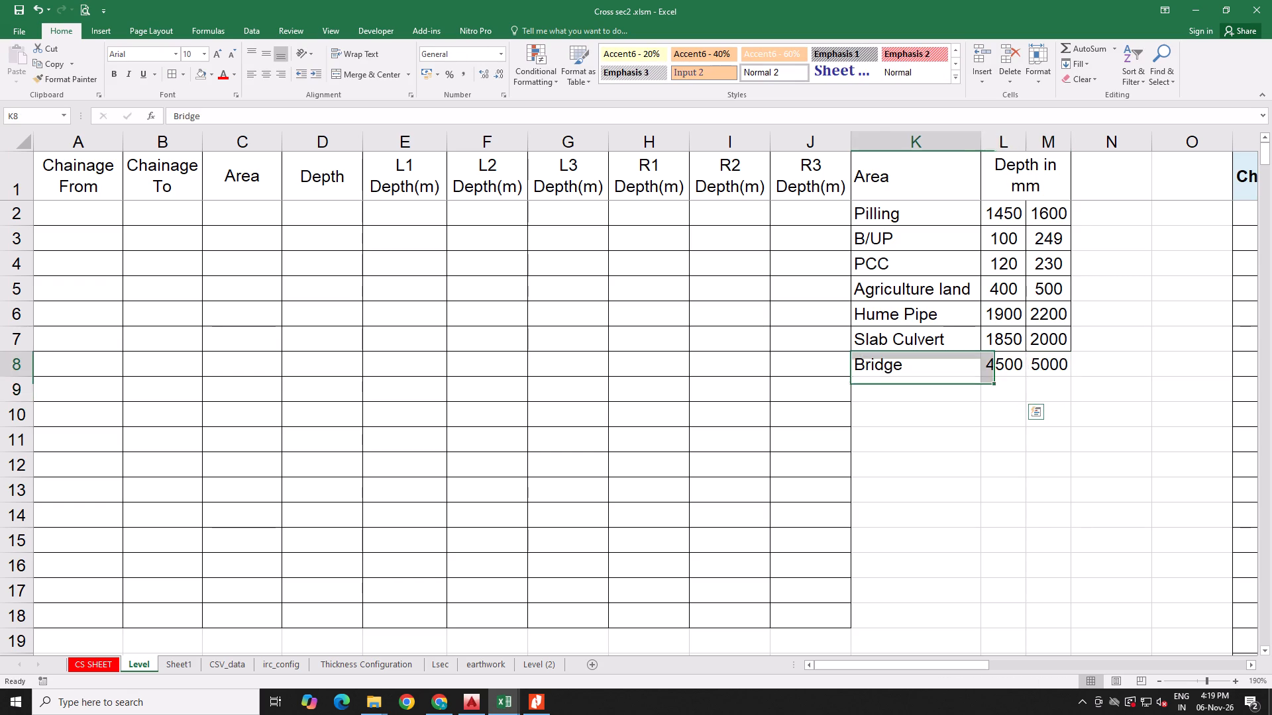
pyautogui.moveTo(945, 367); pyautogui.dragTo(1037, 363)
pyautogui.click(174, 73)
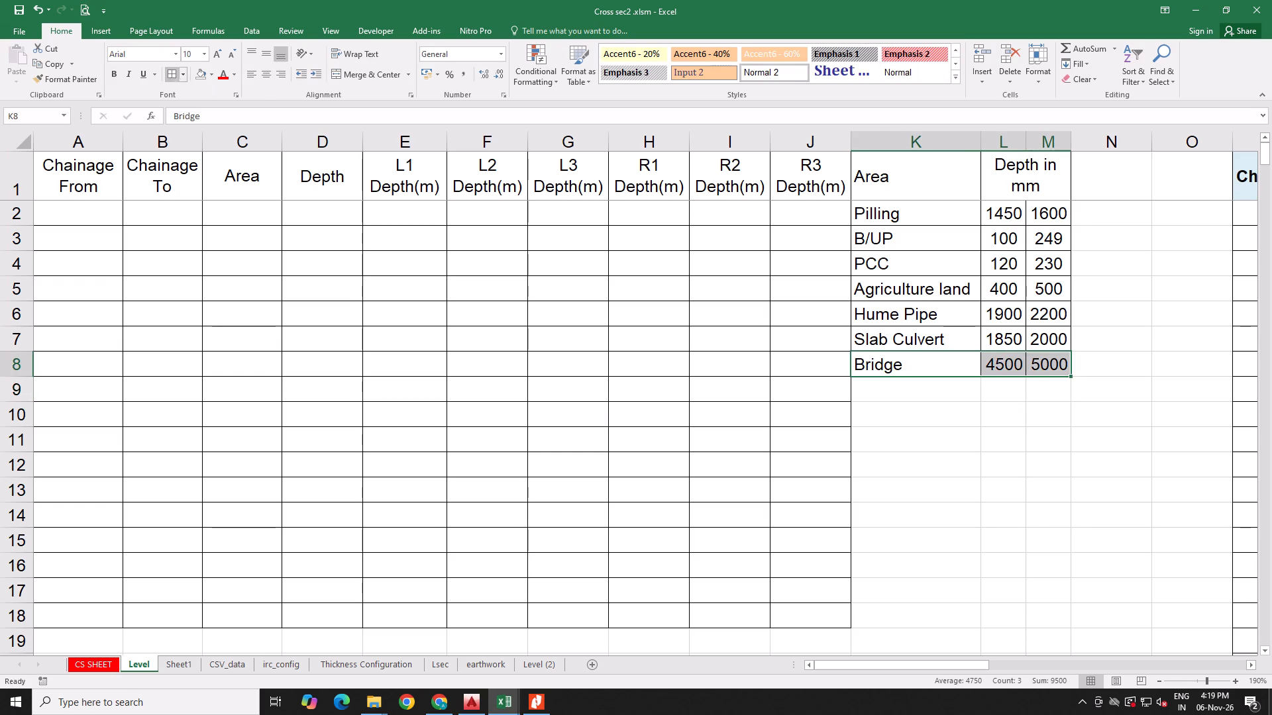
pyautogui.click(902, 436)
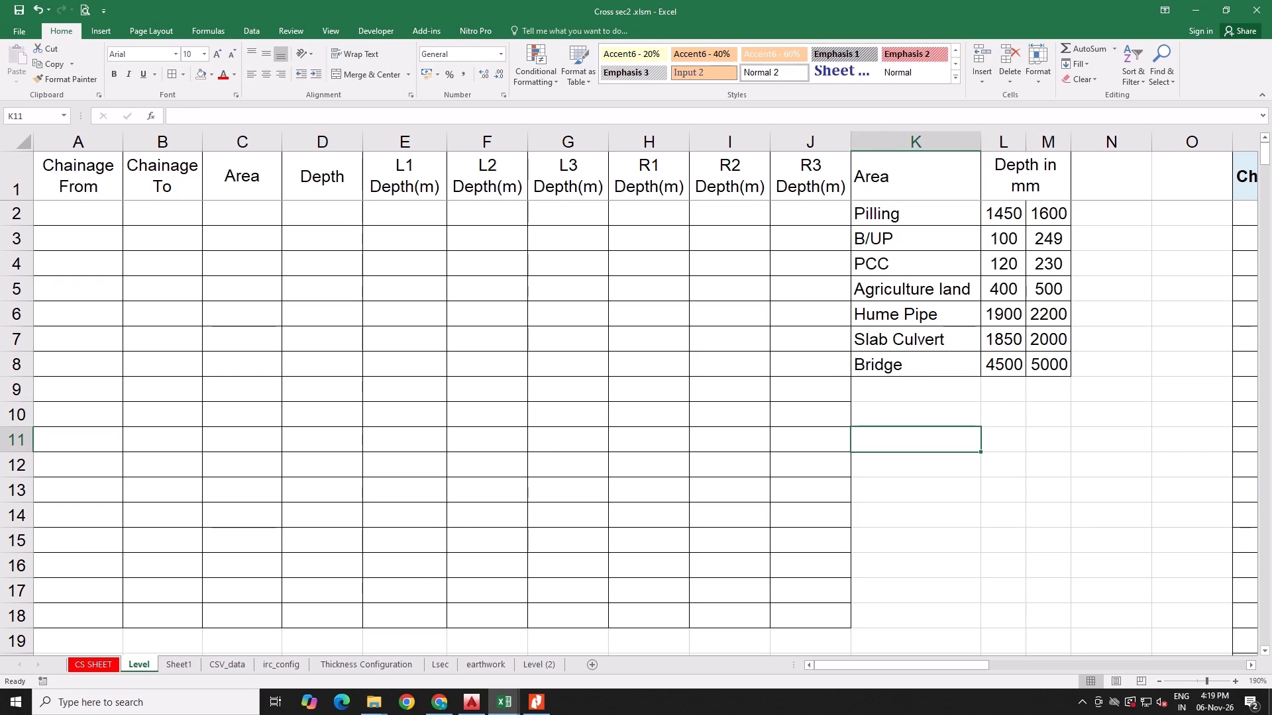
# Widen the depth columns L and M slightly and narrow the area-type column K to fit its labels.
pyautogui.moveTo(1016, 140); pyautogui.dragTo(1047, 136)
pyautogui.click(1067, 134)
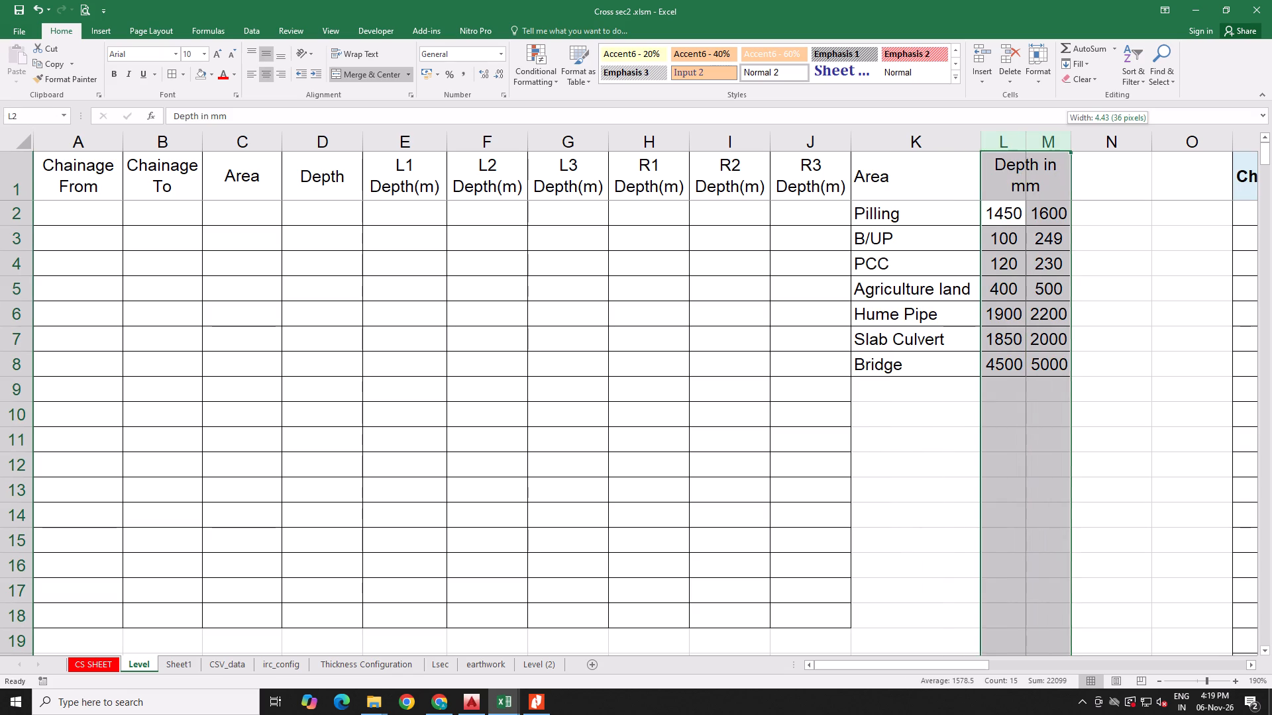
pyautogui.click(1106, 309)
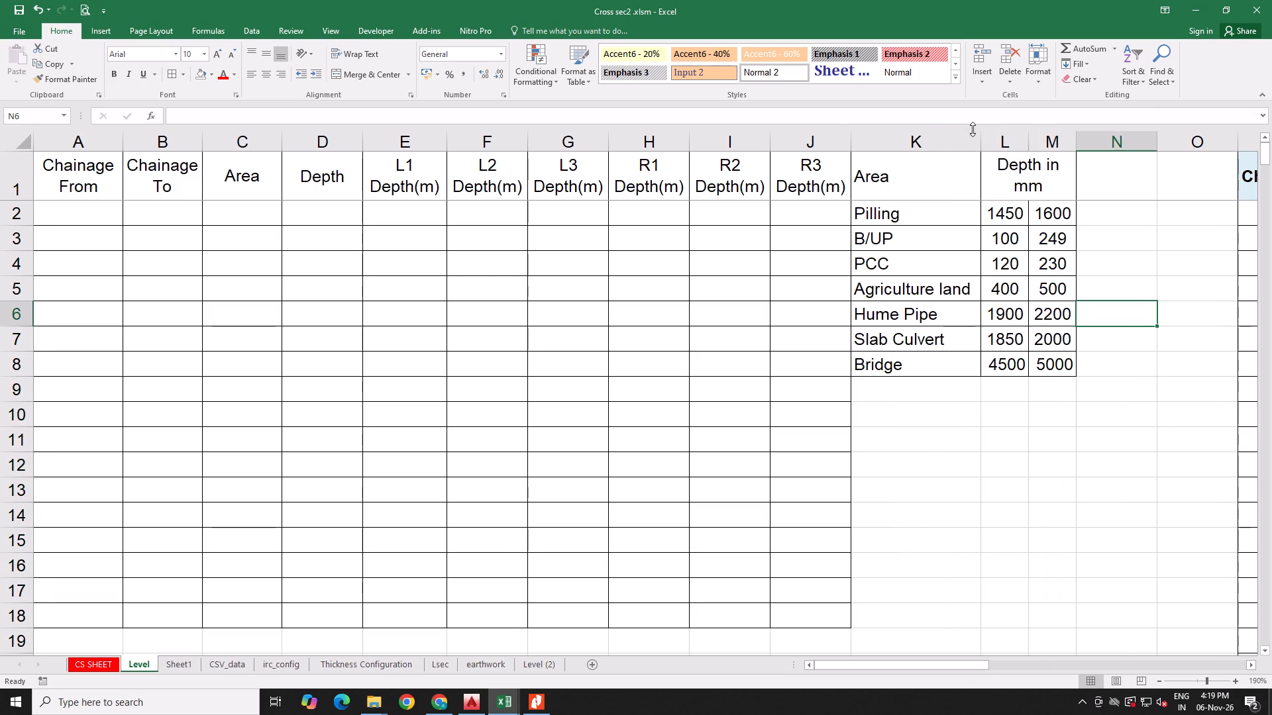
pyautogui.moveTo(979, 137); pyautogui.dragTo(972, 139)
pyautogui.click(1000, 420)
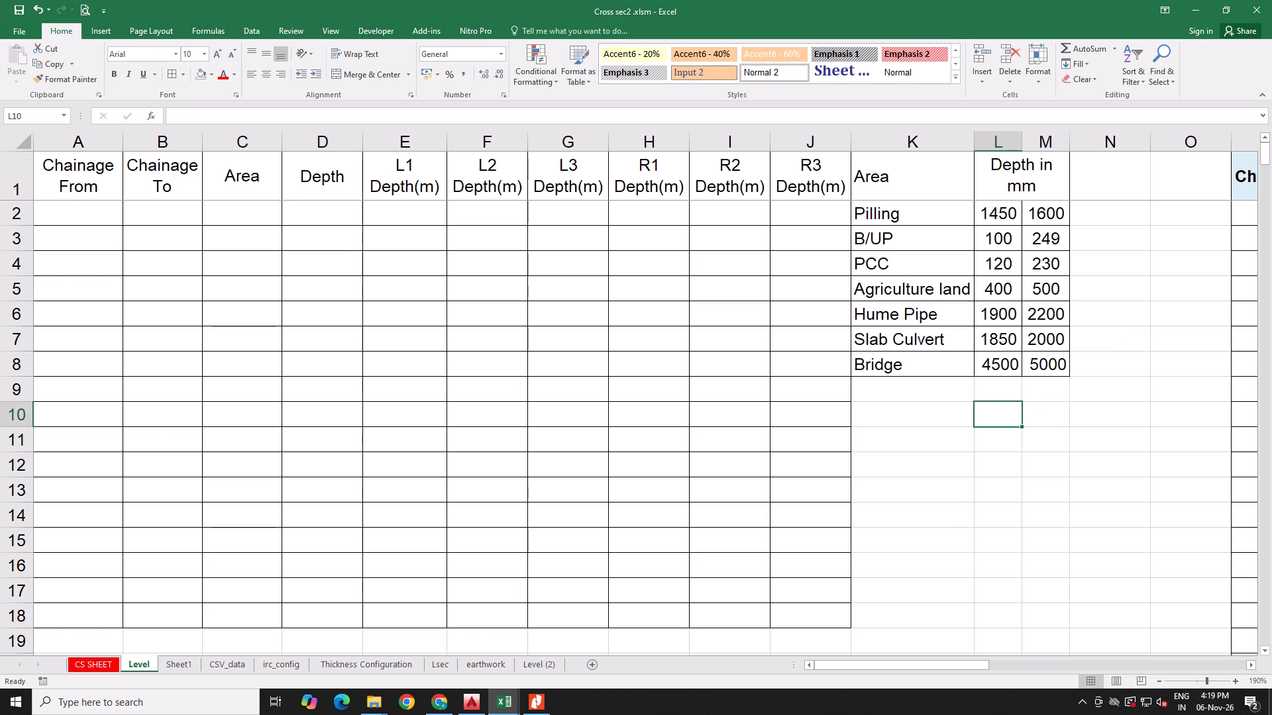
# Change the Pilling label in K2 to Pilling(L).
pyautogui.click(255, 211)
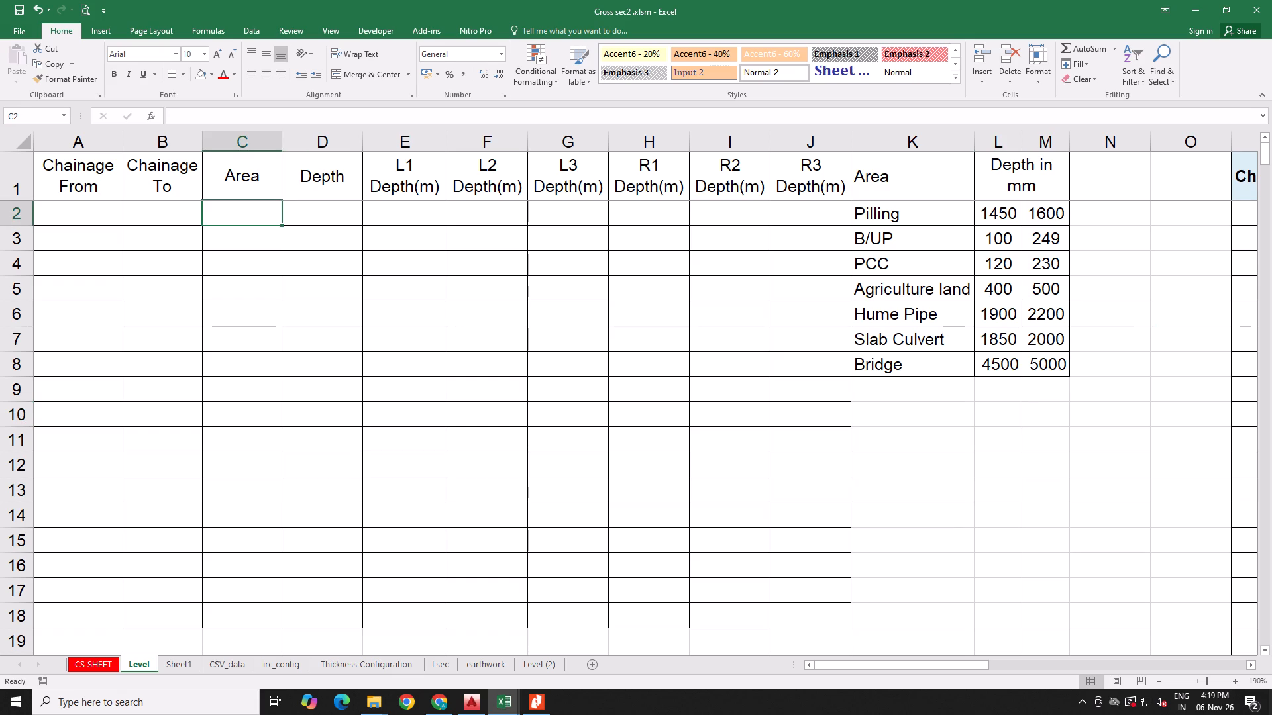
pyautogui.doubleClick(903, 220)
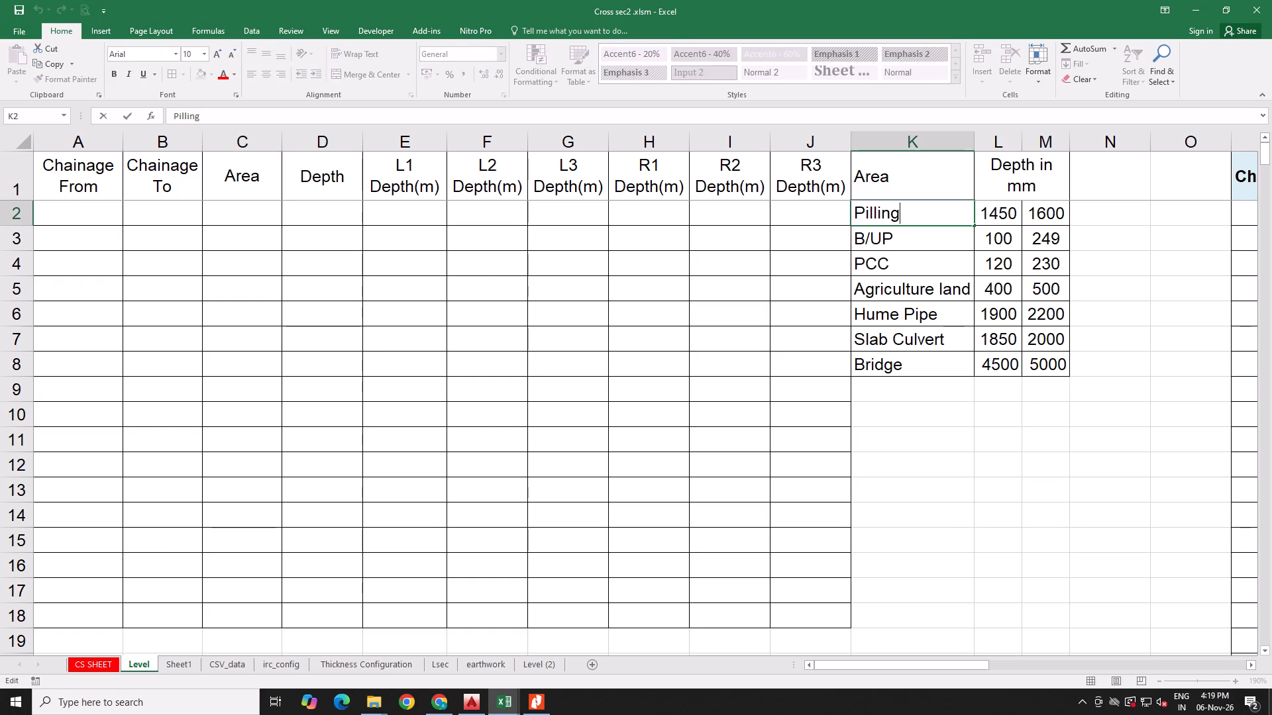
pyautogui.write('(L)')
pyautogui.click(947, 286)
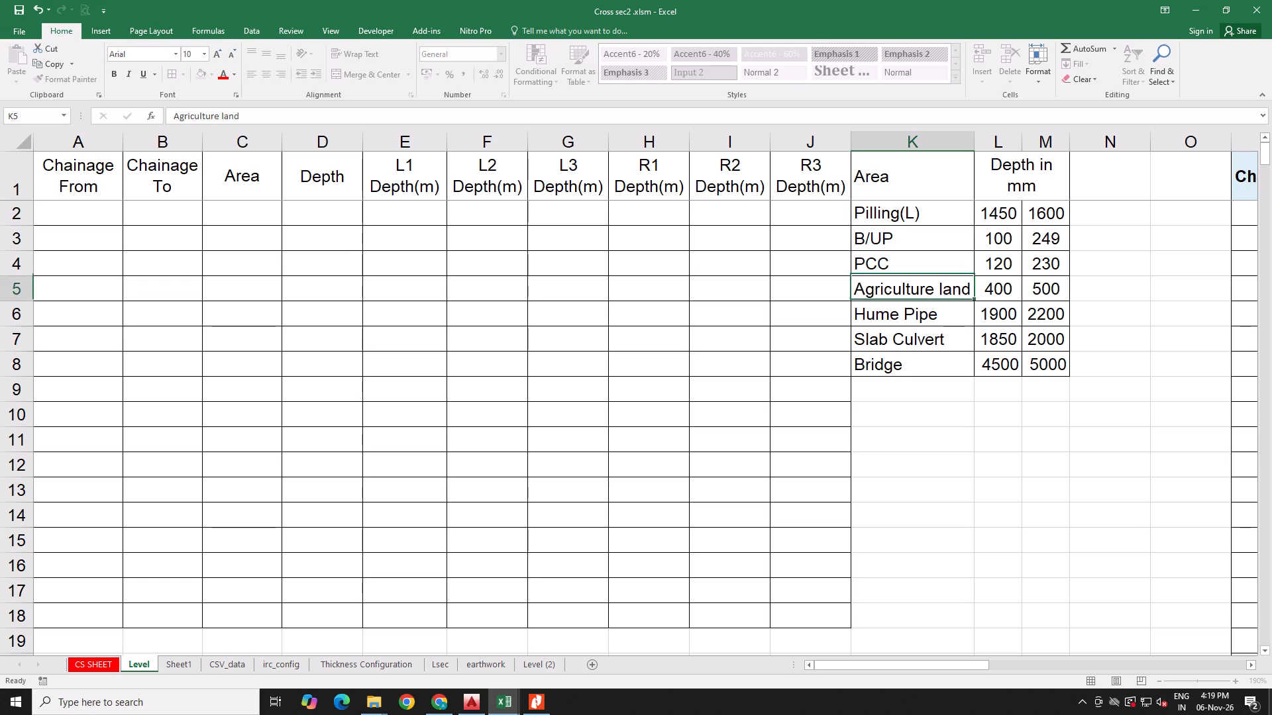
# Move the block K3:M8 down one row to K4:M9 and apply all borders to the emptied cells K3:M3.
pyautogui.moveTo(910, 241); pyautogui.dragTo(1048, 362)
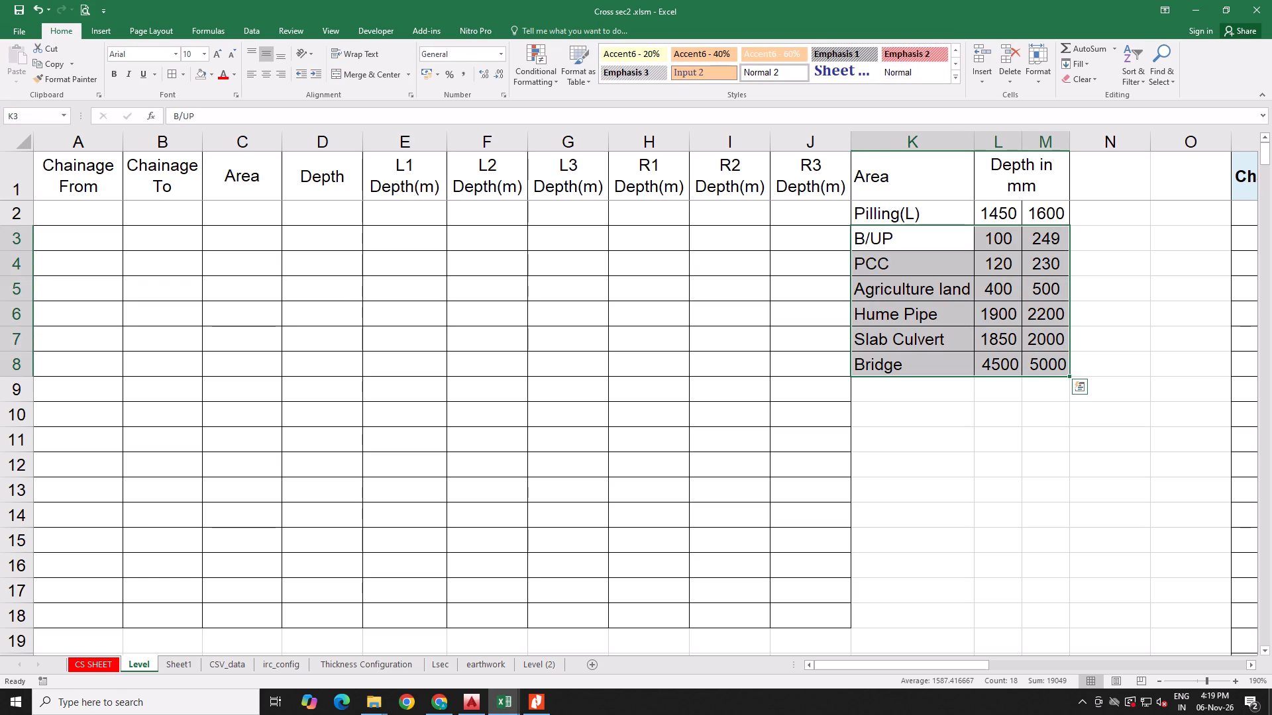
pyautogui.moveTo(1040, 375); pyautogui.dragTo(1041, 387)
pyautogui.moveTo(879, 240); pyautogui.dragTo(1012, 240)
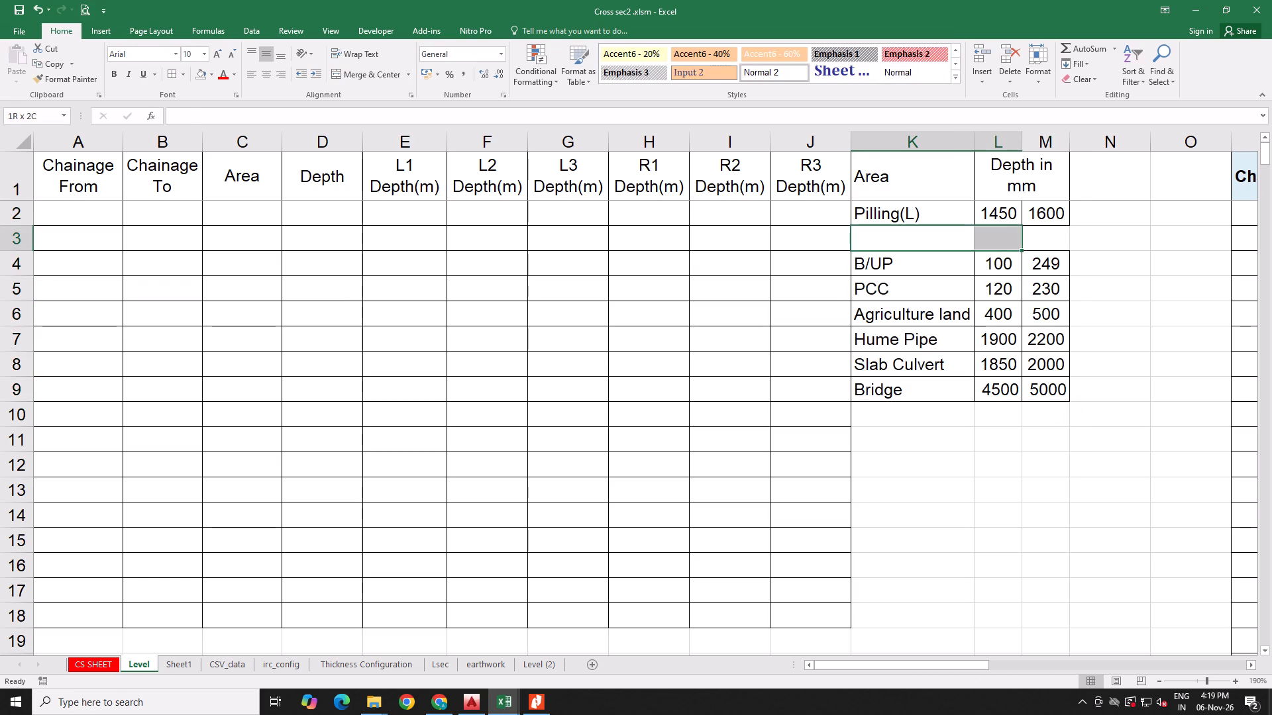
pyautogui.moveTo(1012, 240); pyautogui.dragTo(1042, 238)
pyautogui.click(162, 66)
pyautogui.click(167, 70)
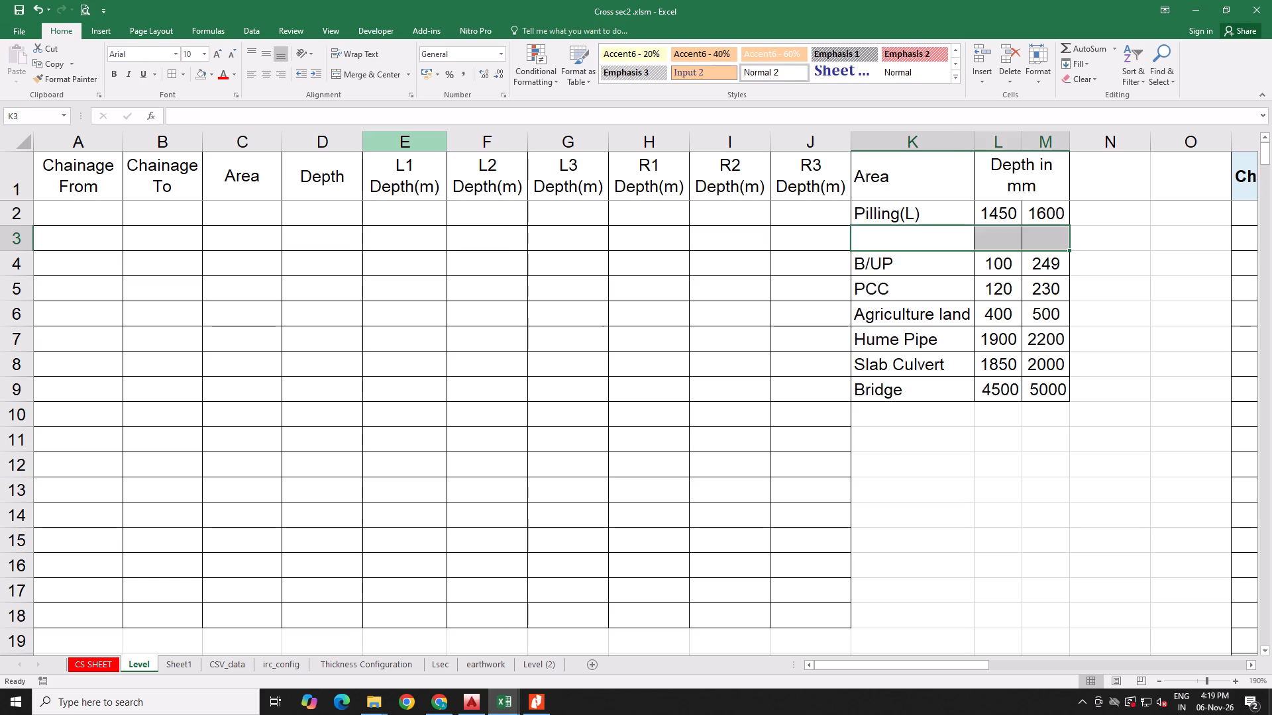
# Copy the Pilling(L) row K2:M2 down into row 3 and relabel the copy in K3 as Pilling(R).
pyautogui.moveTo(939, 213); pyautogui.dragTo(1046, 220)
pyautogui.moveTo(1068, 224); pyautogui.dragTo(1069, 242)
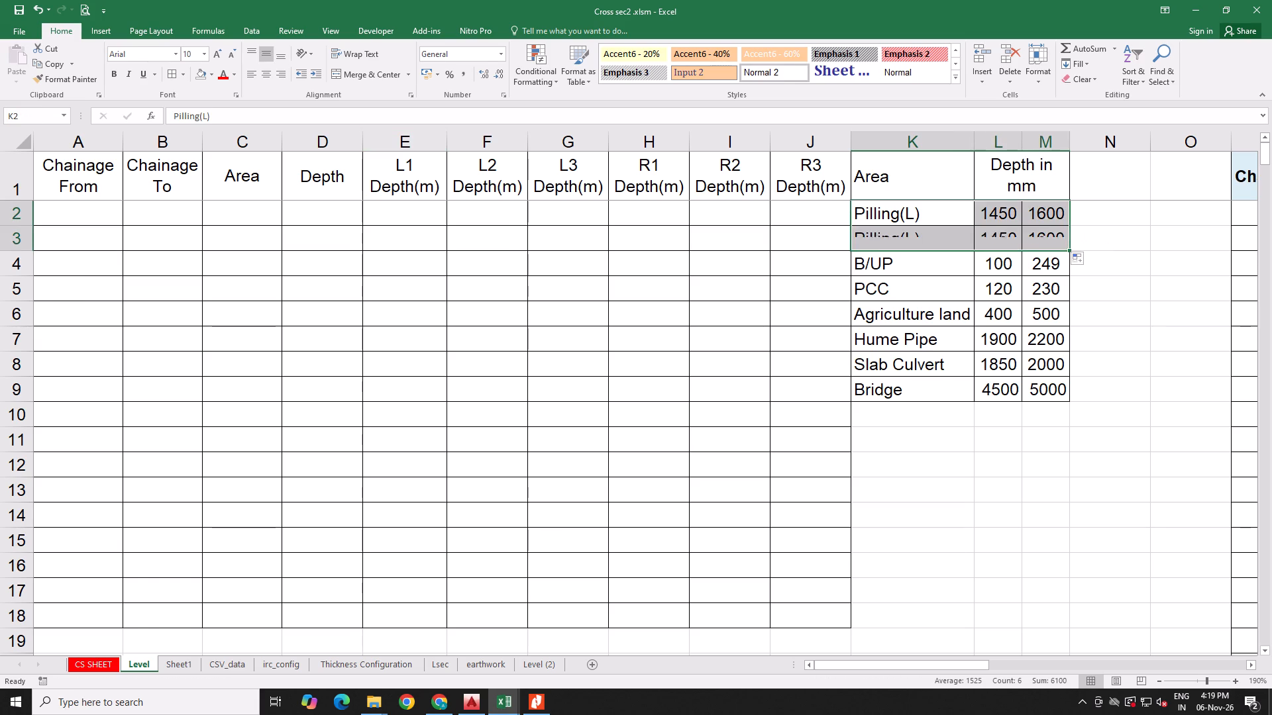
pyautogui.doubleClick(900, 238)
pyautogui.moveTo(906, 240); pyautogui.dragTo(914, 242)
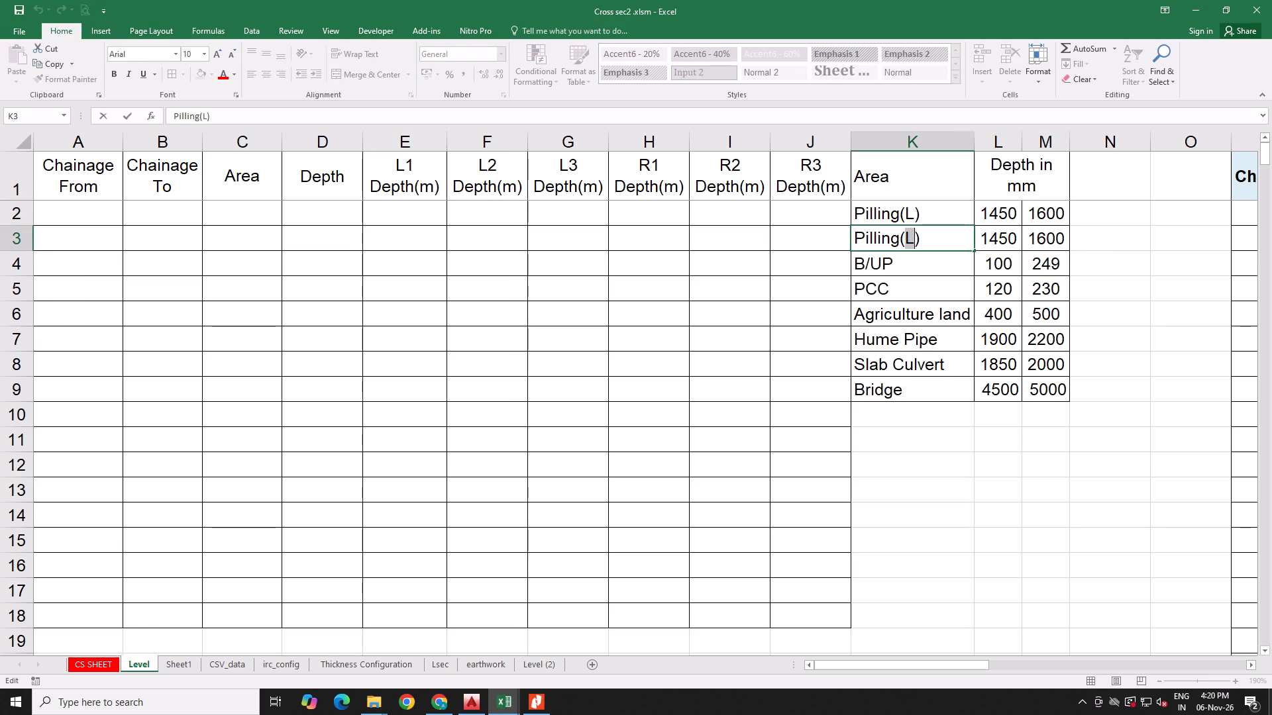
pyautogui.hotkey('shift', 'r')
pyautogui.click(966, 342)
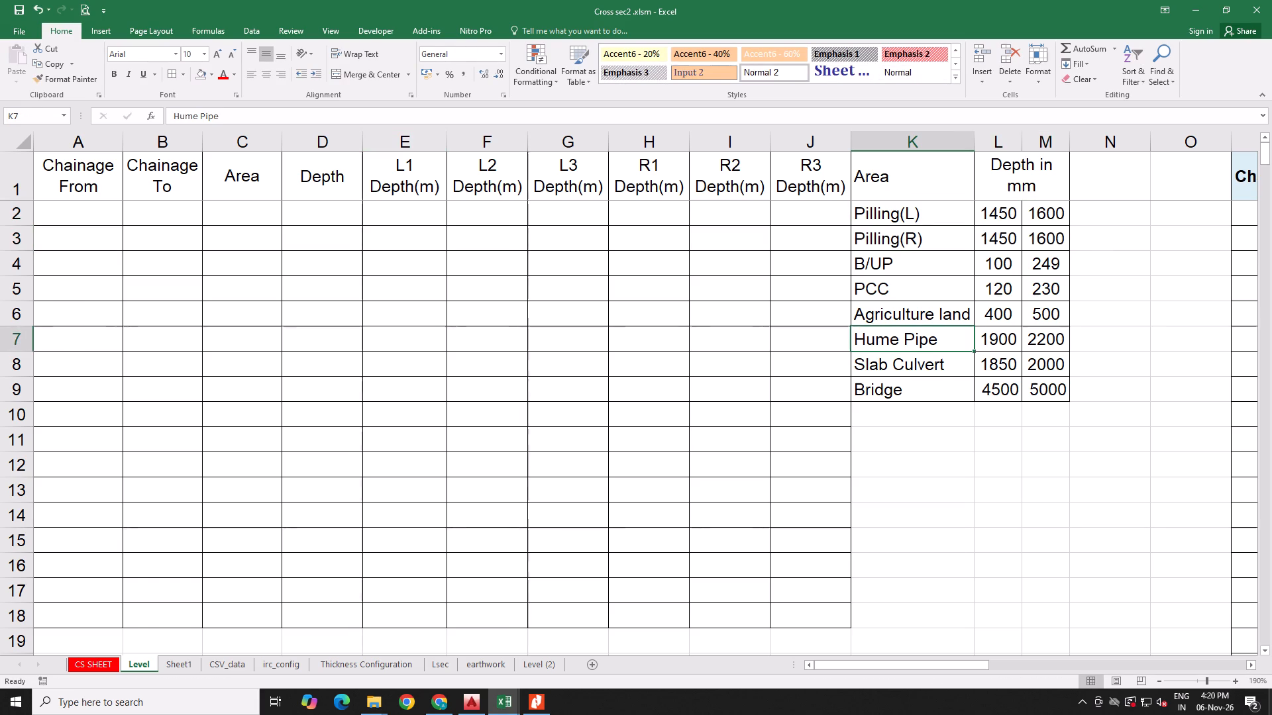
# Add a List data validation to the Area cell C2 with the source range $K$2:$K$13.
pyautogui.click(239, 218)
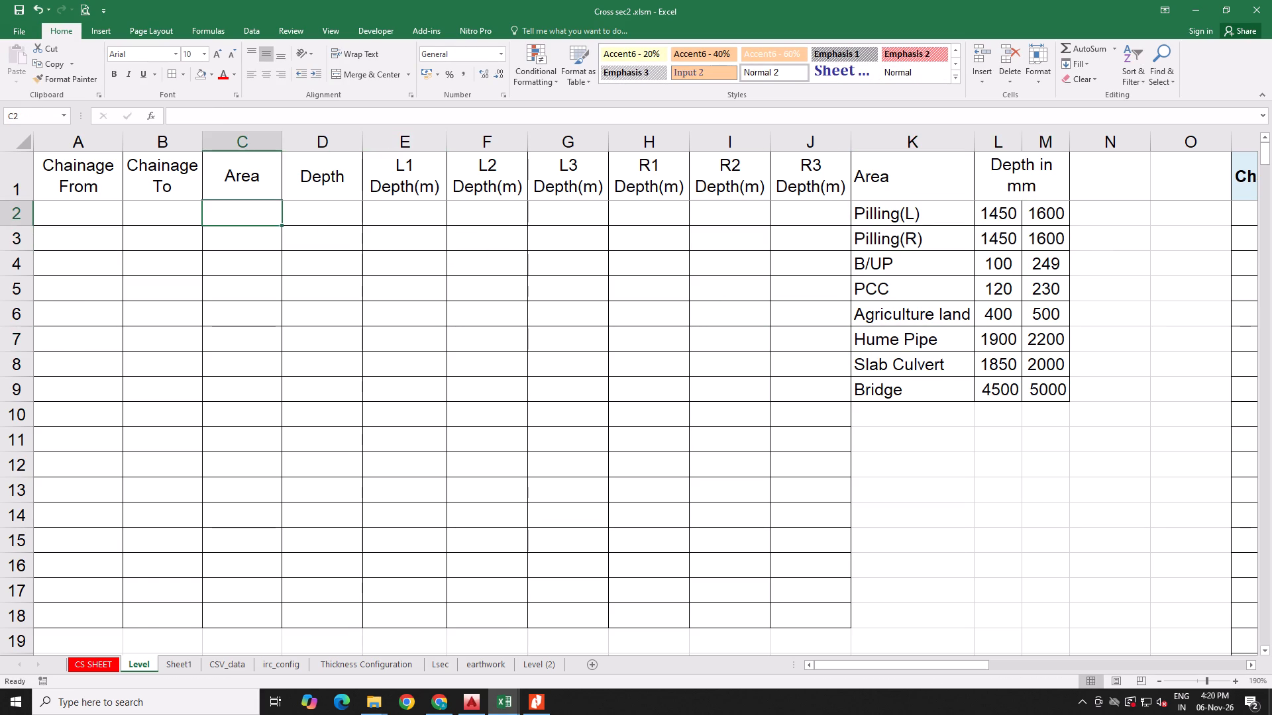
pyautogui.click(245, 26)
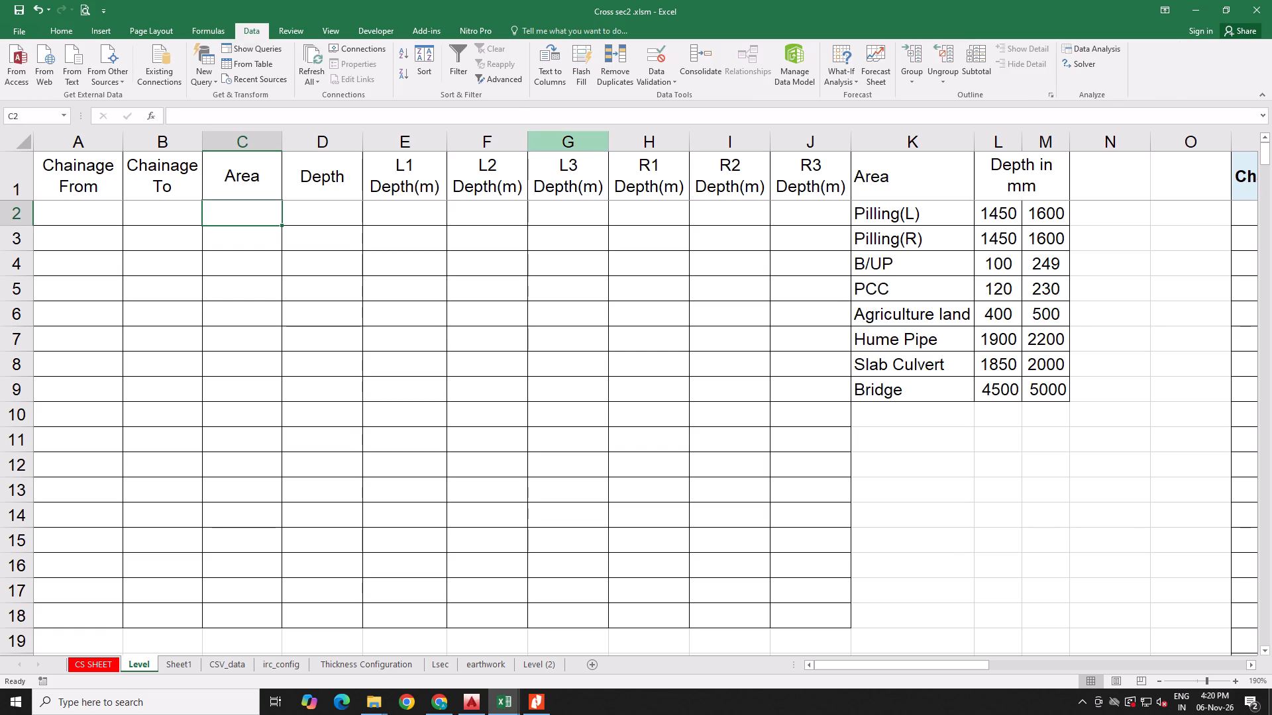
pyautogui.click(659, 52)
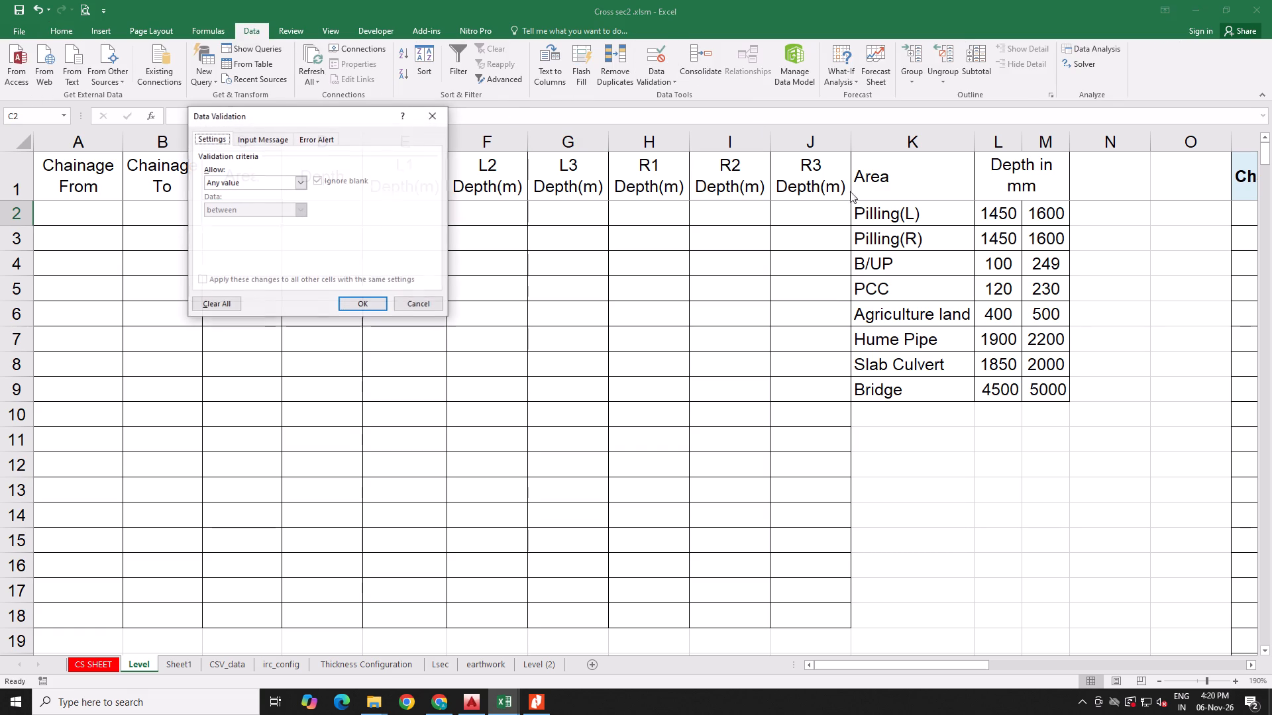
pyautogui.click(263, 180)
pyautogui.click(232, 220)
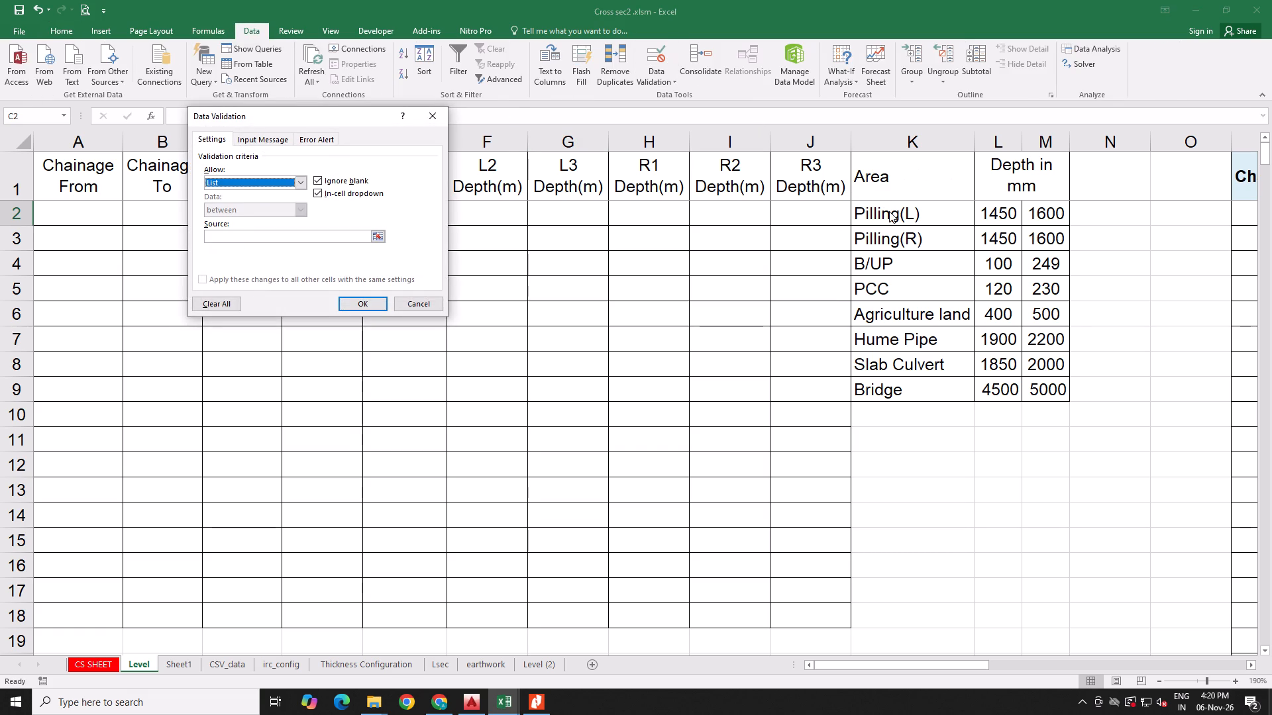
pyautogui.click(374, 237)
pyautogui.moveTo(912, 209); pyautogui.dragTo(921, 497)
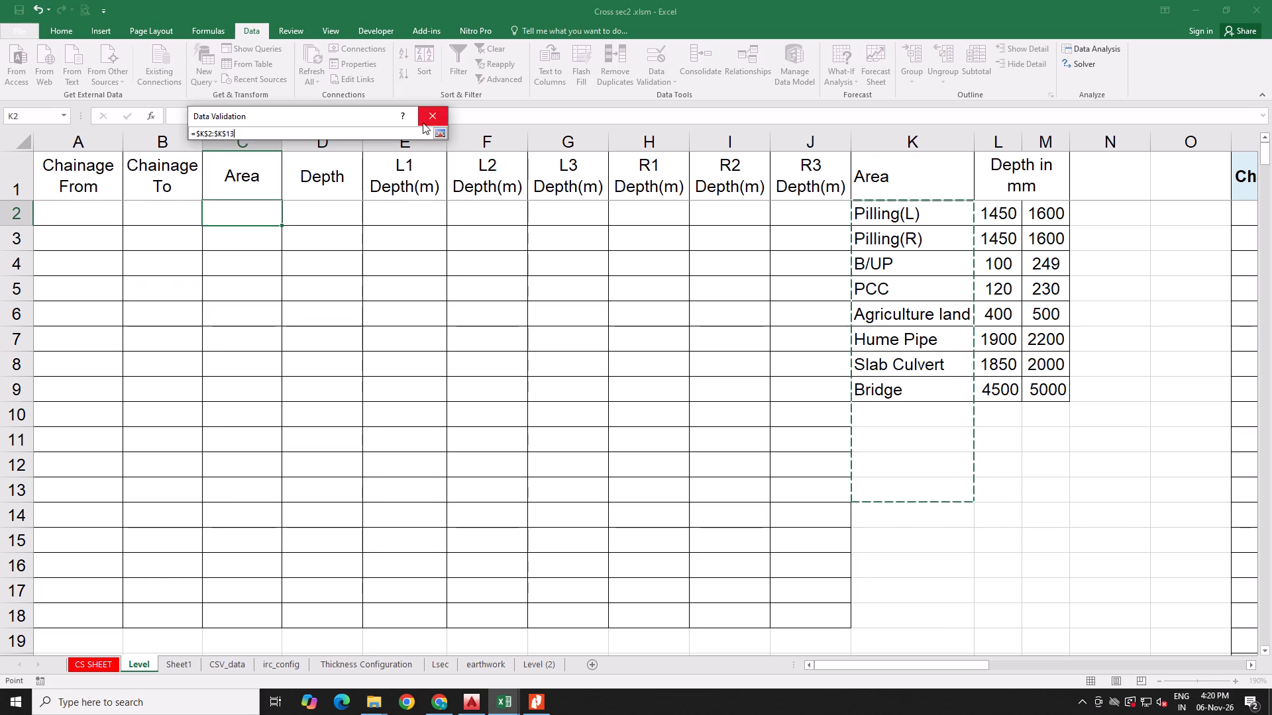
pyautogui.moveTo(437, 131); pyautogui.dragTo(443, 134)
pyautogui.click(376, 299)
pyautogui.click(336, 307)
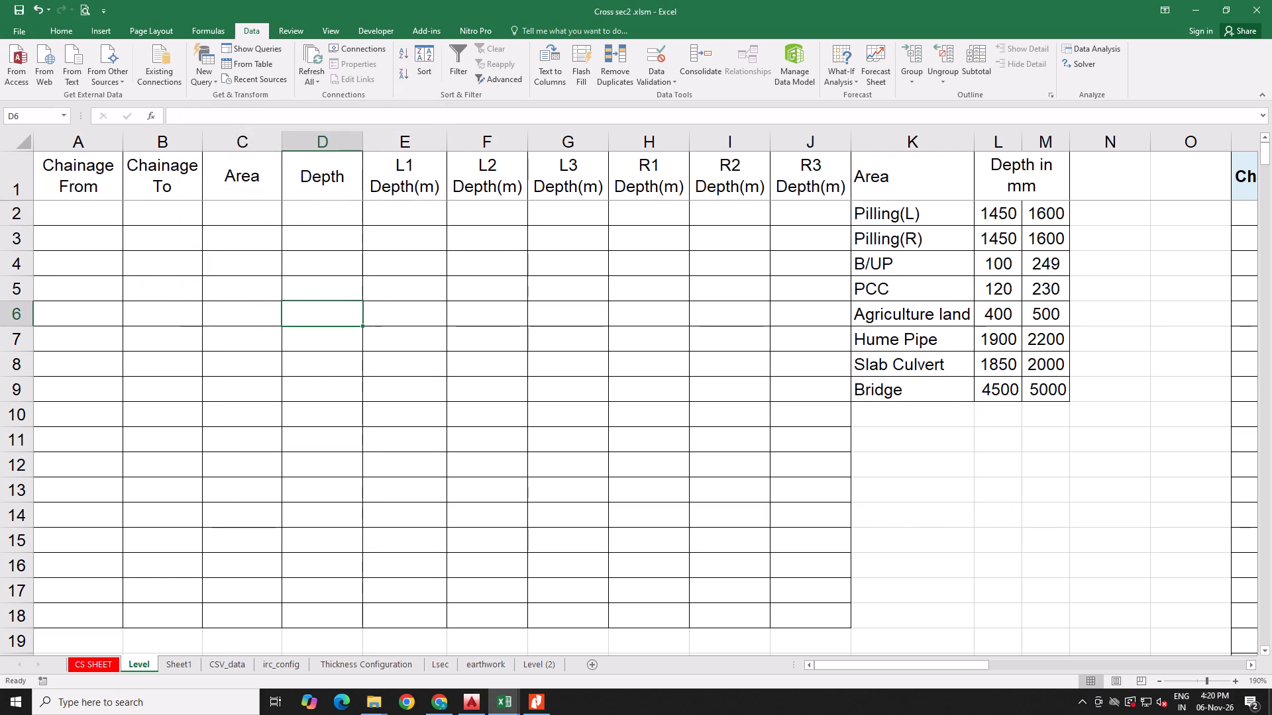
# Choose Pilling(L) from the dropdown list in C2.
pyautogui.click(251, 205)
pyautogui.click(284, 218)
pyautogui.scroll(4, 230, 253)
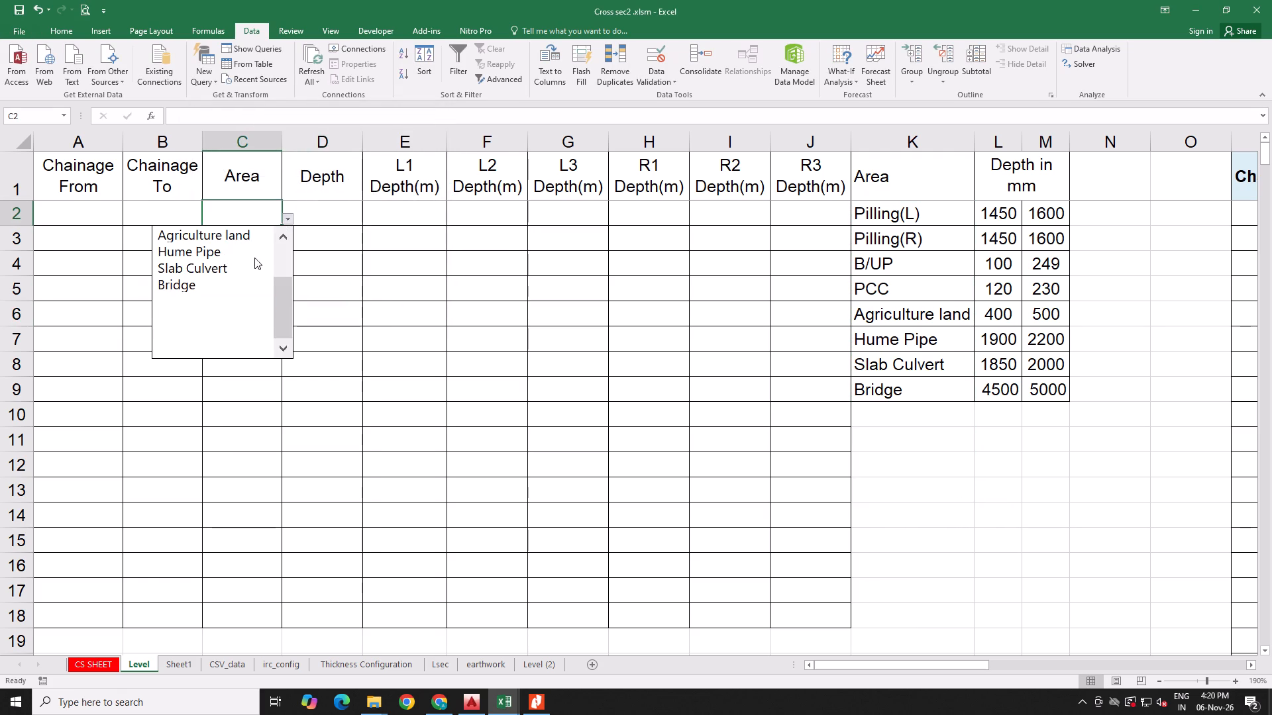
pyautogui.moveTo(286, 287); pyautogui.dragTo(286, 232)
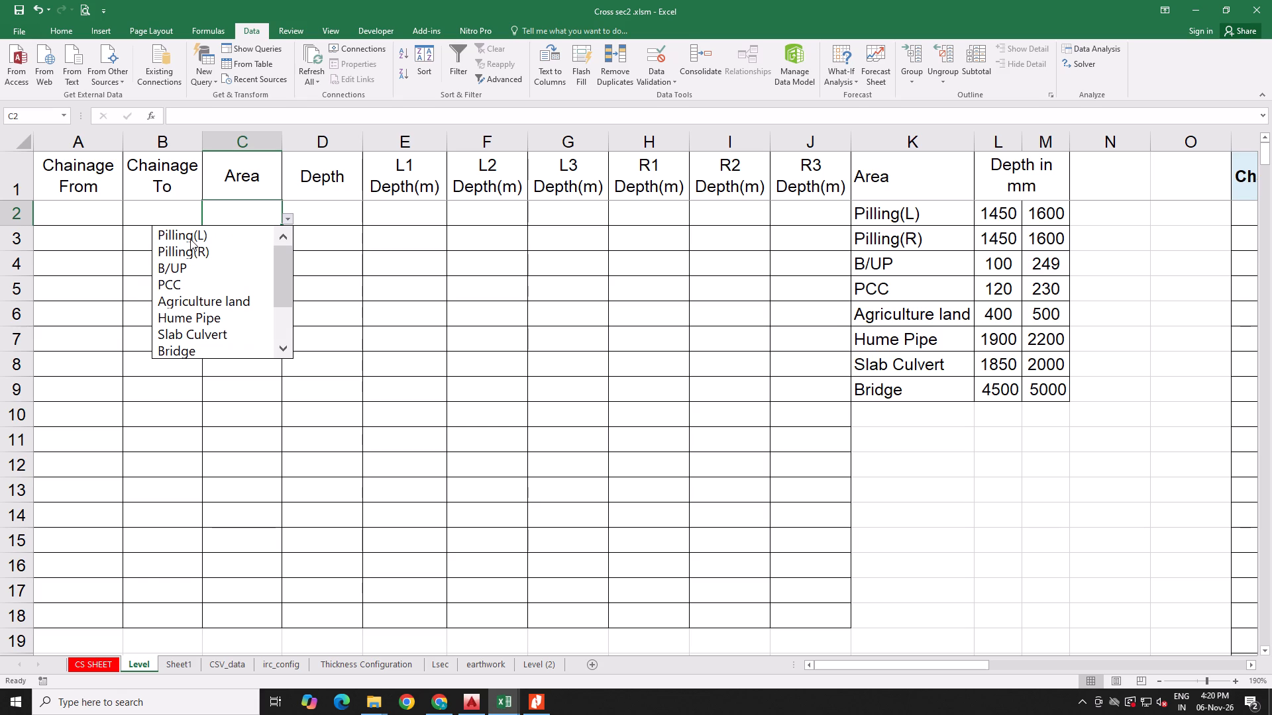
pyautogui.click(190, 239)
pyautogui.click(299, 269)
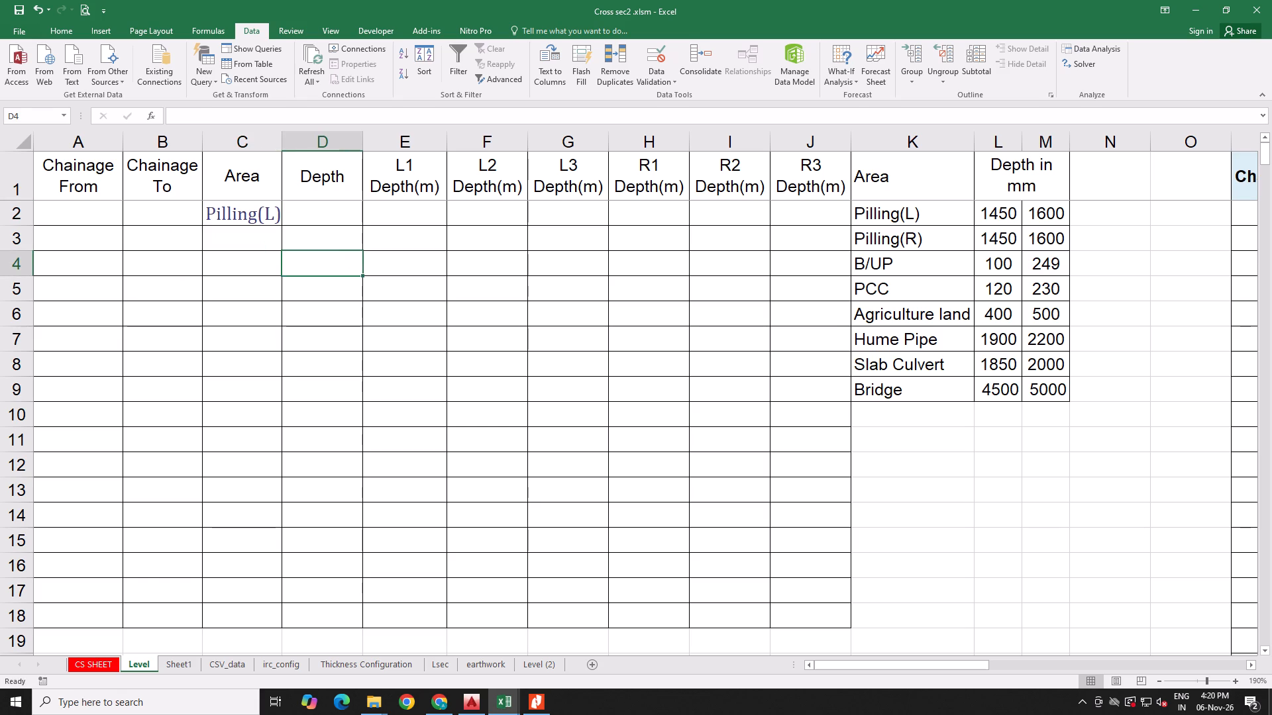
# Save the workbook.
pyautogui.click(251, 220)
pyautogui.hotkey('ctrl', 's')
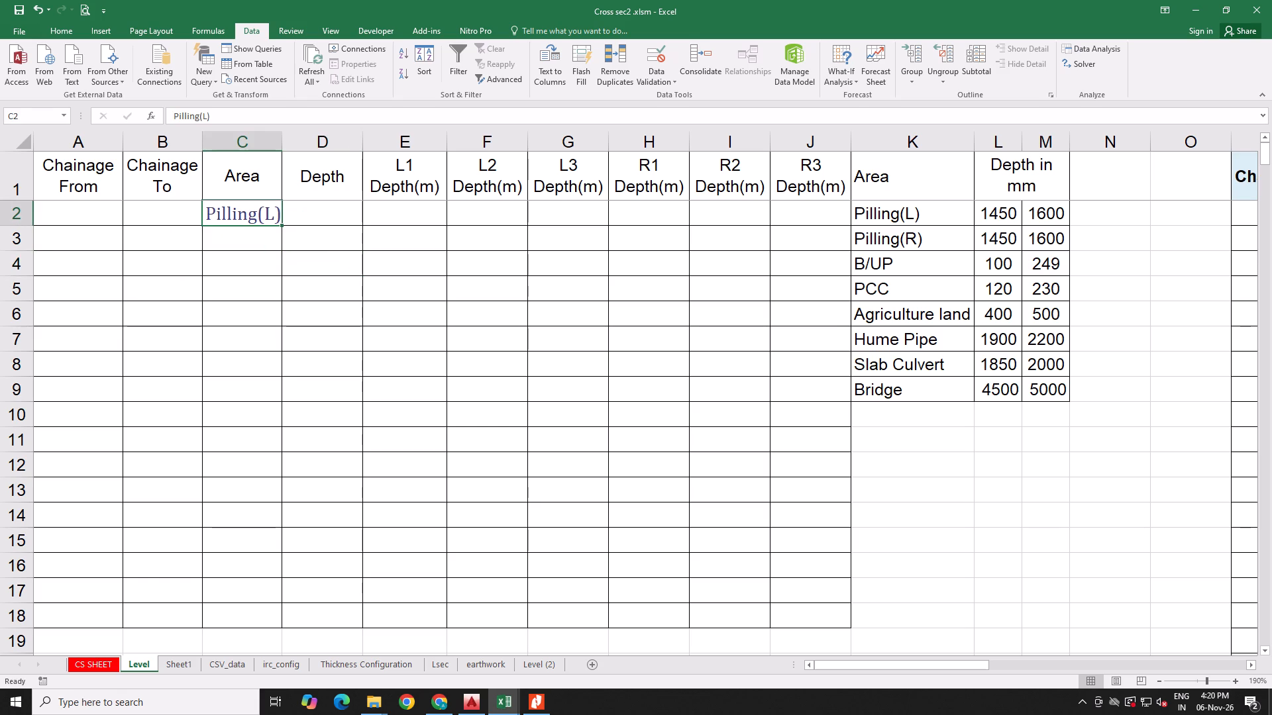
# Widen the Area column C slightly to give the entry in C2 more room.
pyautogui.click(235, 238)
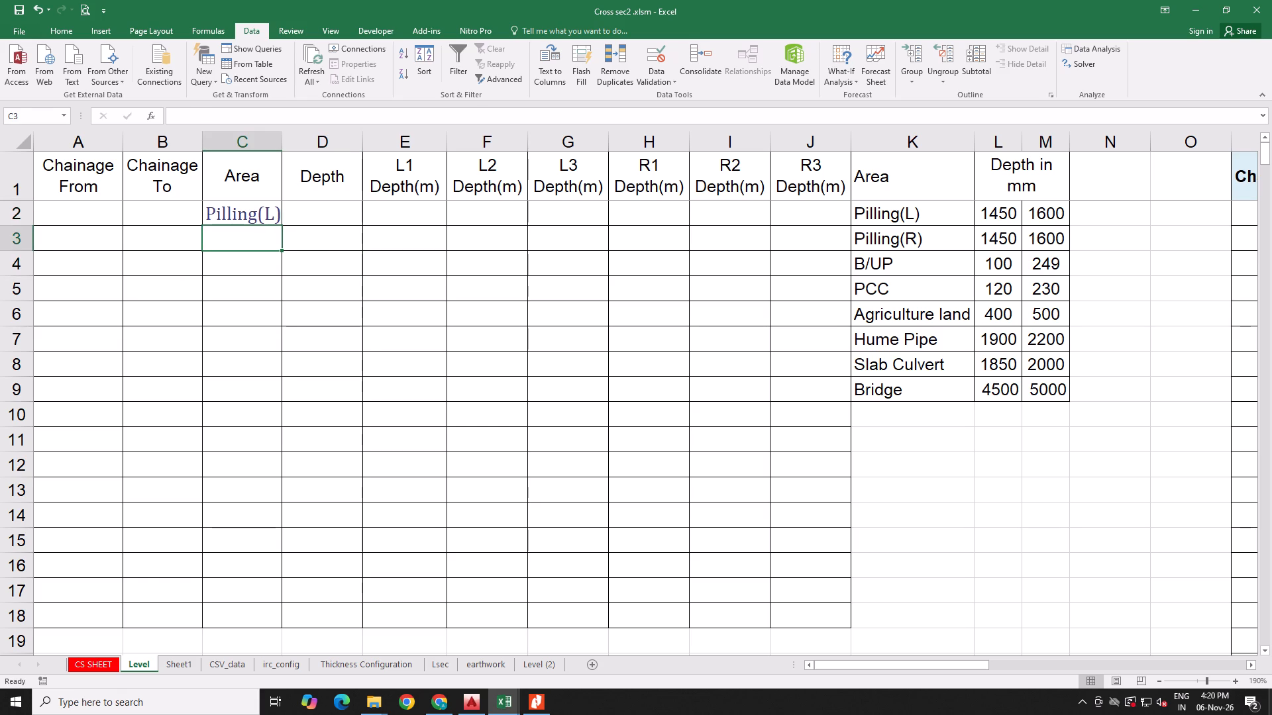
pyautogui.moveTo(280, 140); pyautogui.dragTo(286, 140)
pyautogui.click(392, 309)
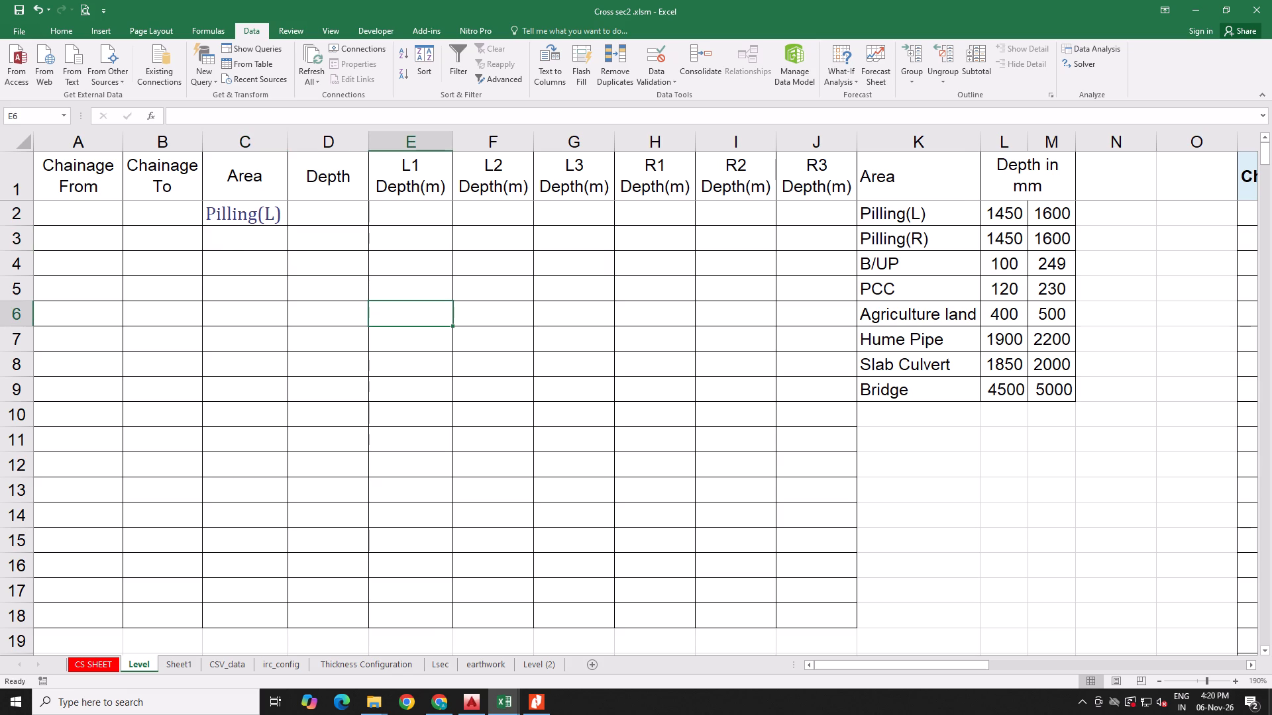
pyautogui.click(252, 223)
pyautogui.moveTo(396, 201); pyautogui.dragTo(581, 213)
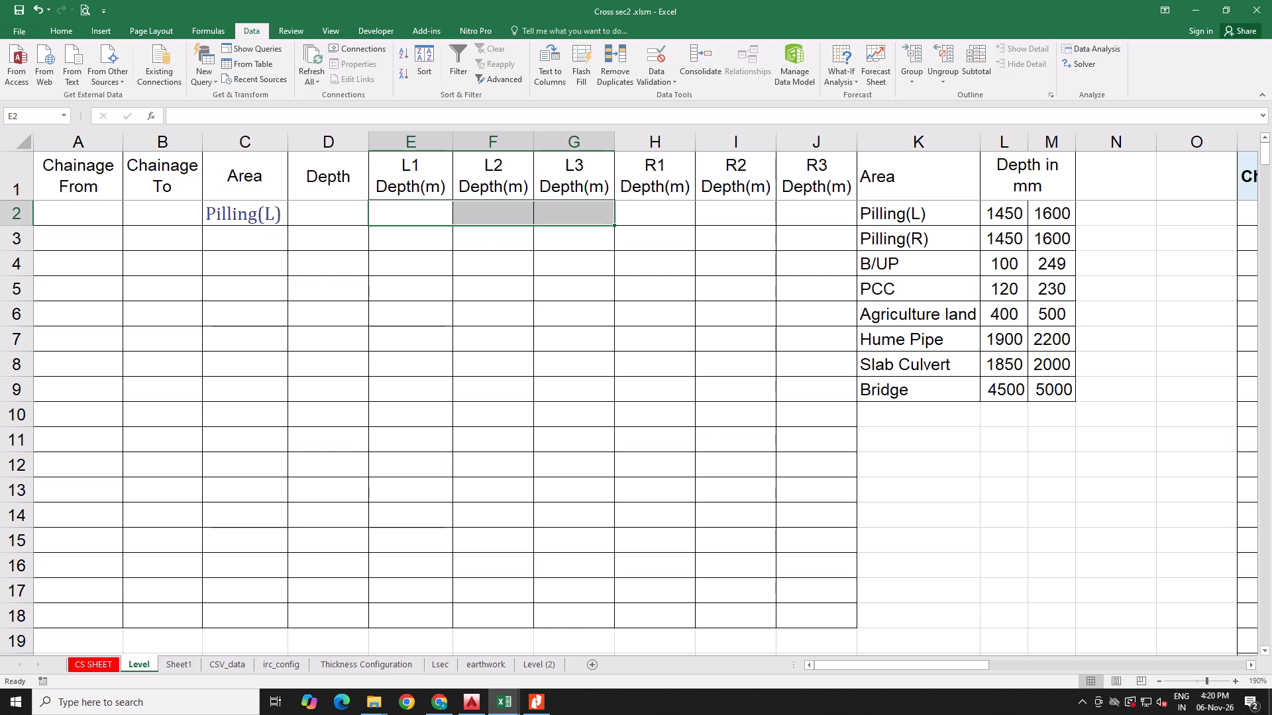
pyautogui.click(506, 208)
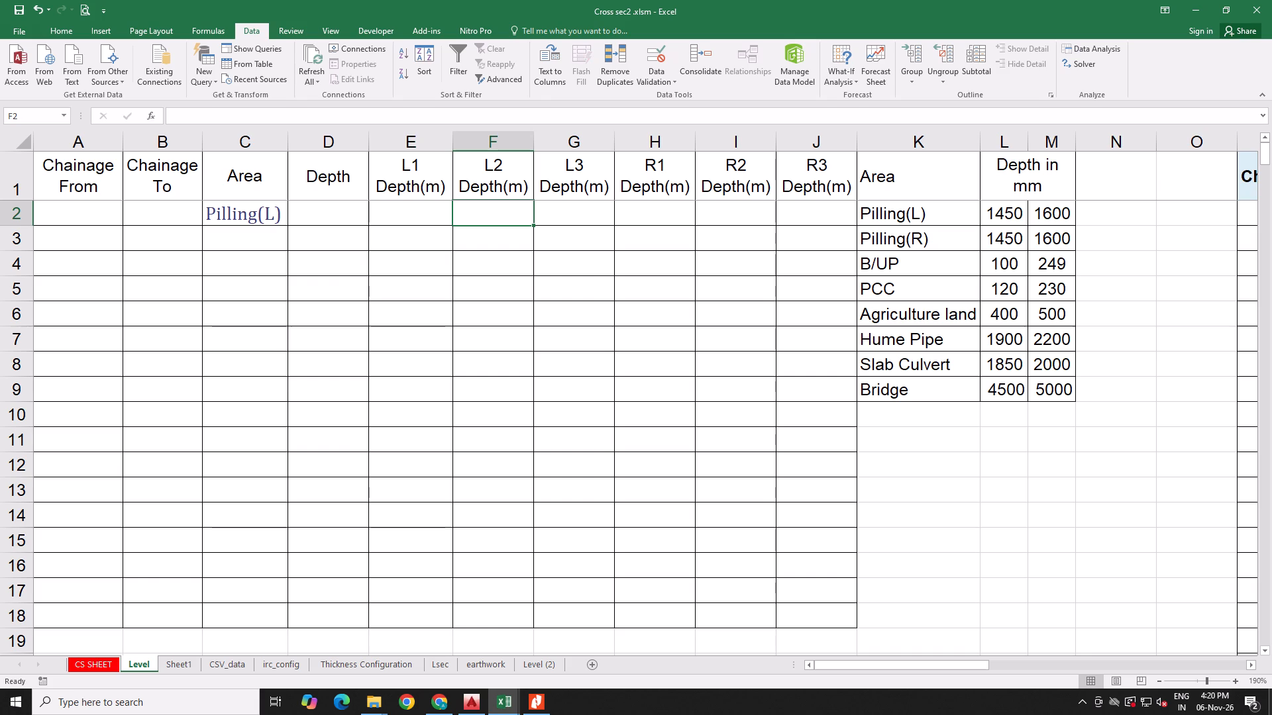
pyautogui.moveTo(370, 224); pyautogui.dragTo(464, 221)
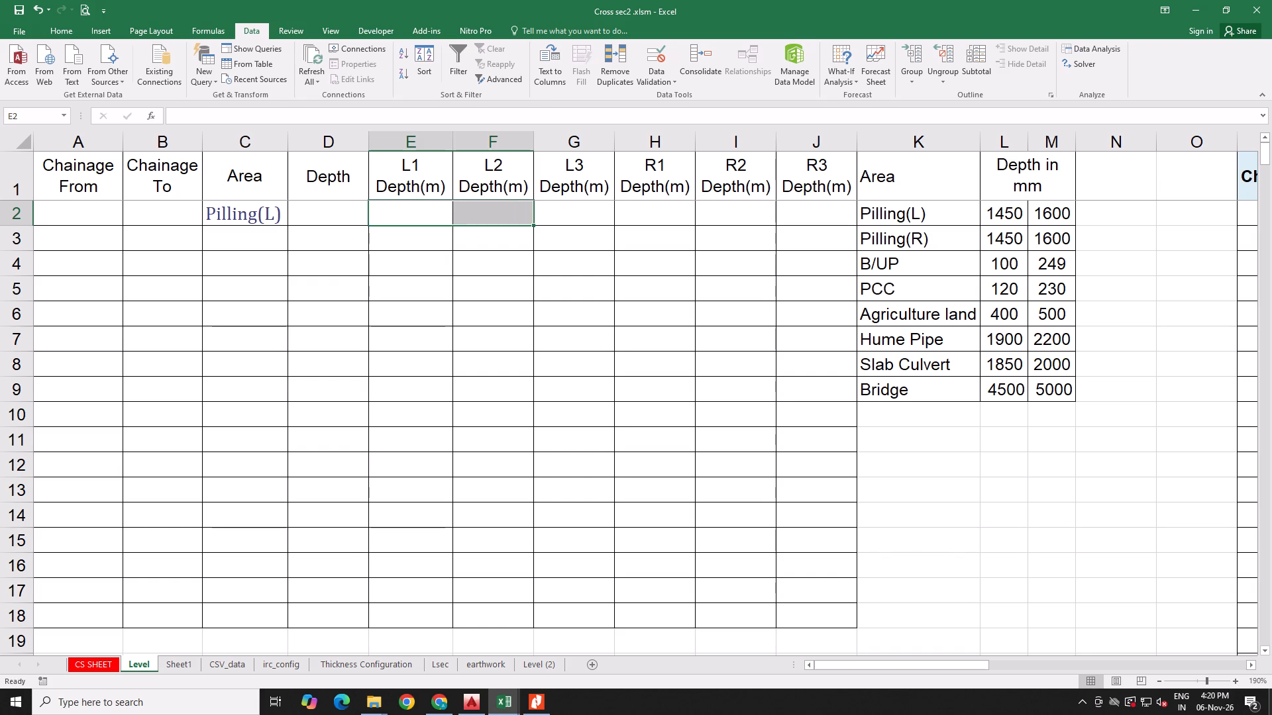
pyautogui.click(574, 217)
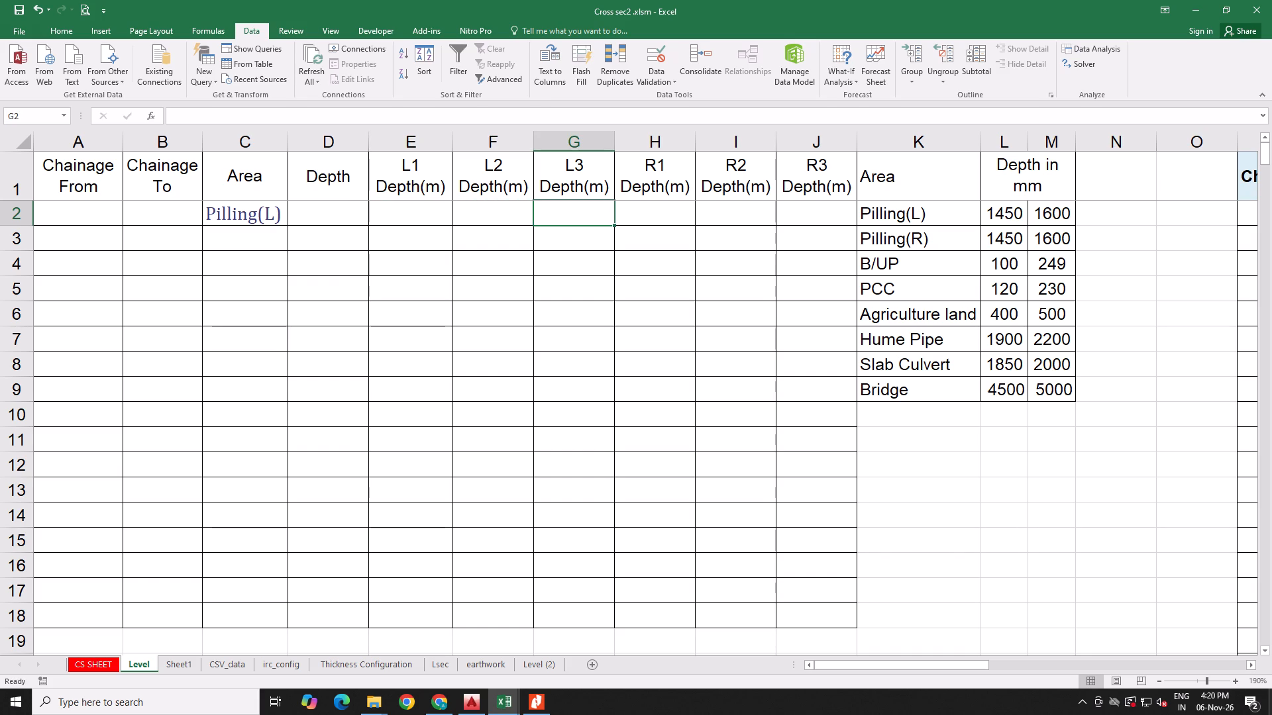
# Enter a chainage range in row 2, from 0 in A2 to 3000 in B2.
pyautogui.click(74, 208)
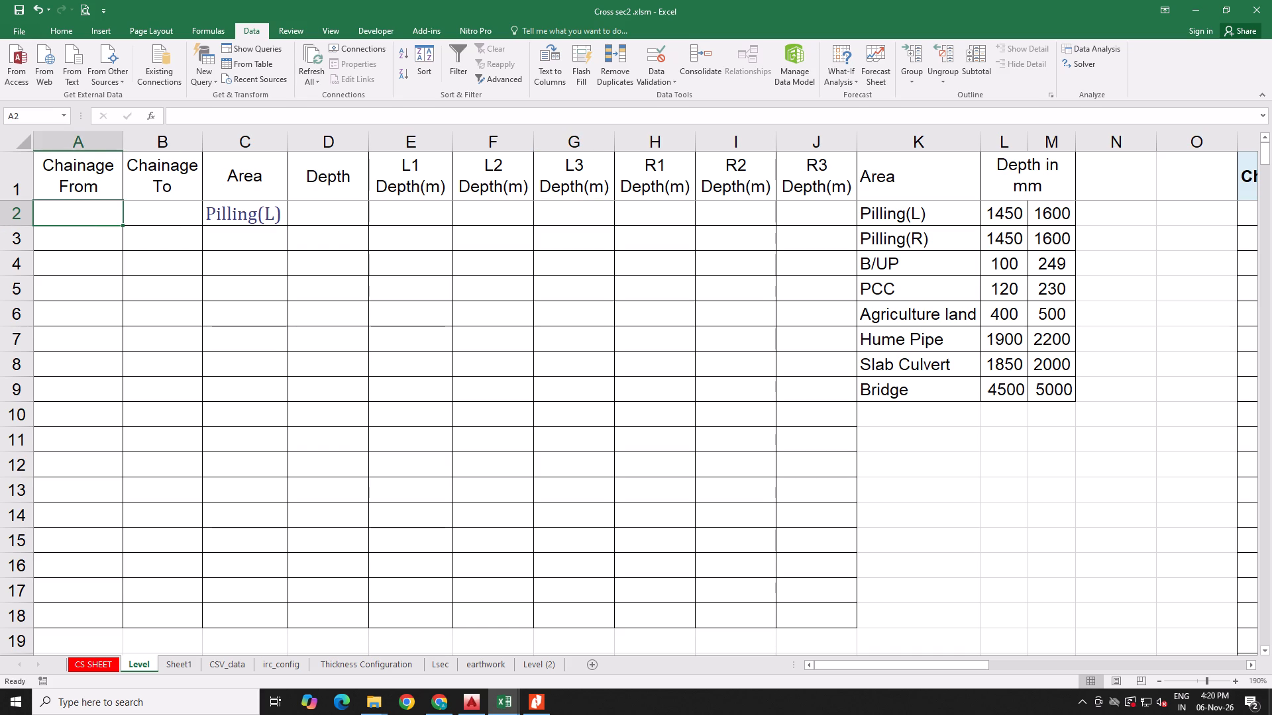
pyautogui.press('0')
pyautogui.press('Tab')
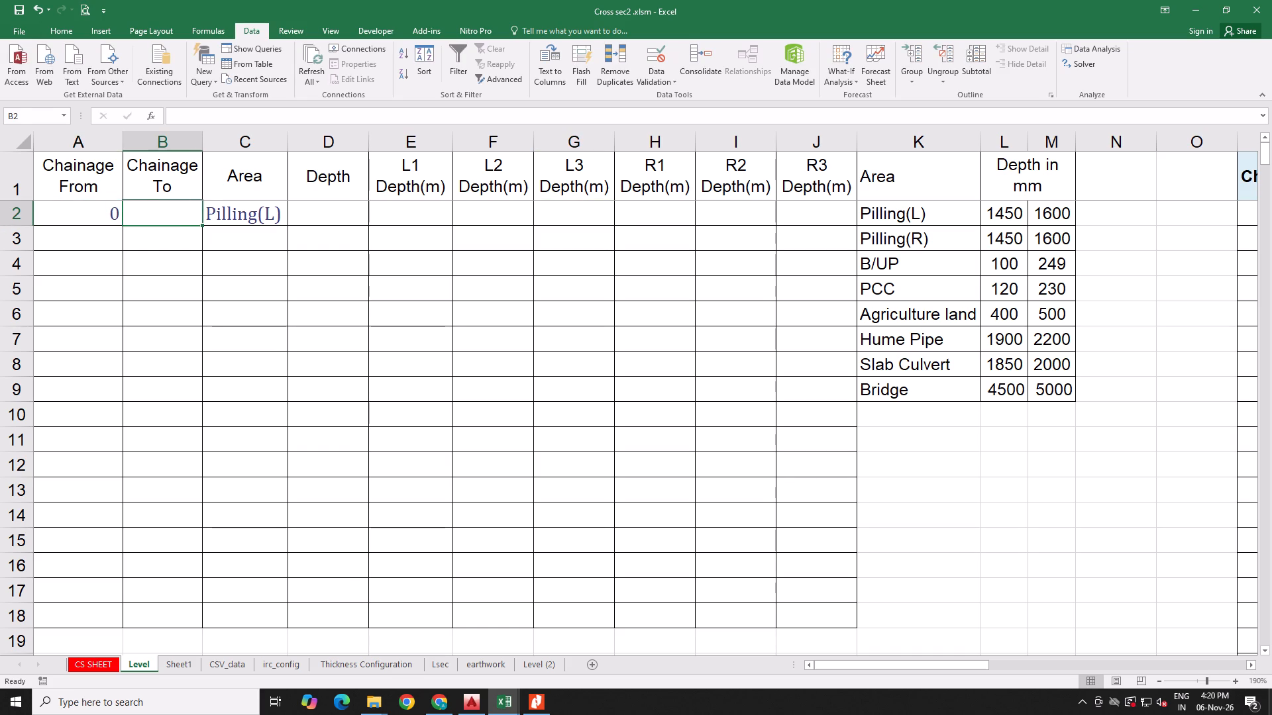
pyautogui.write('3000')
pyautogui.press('Return')
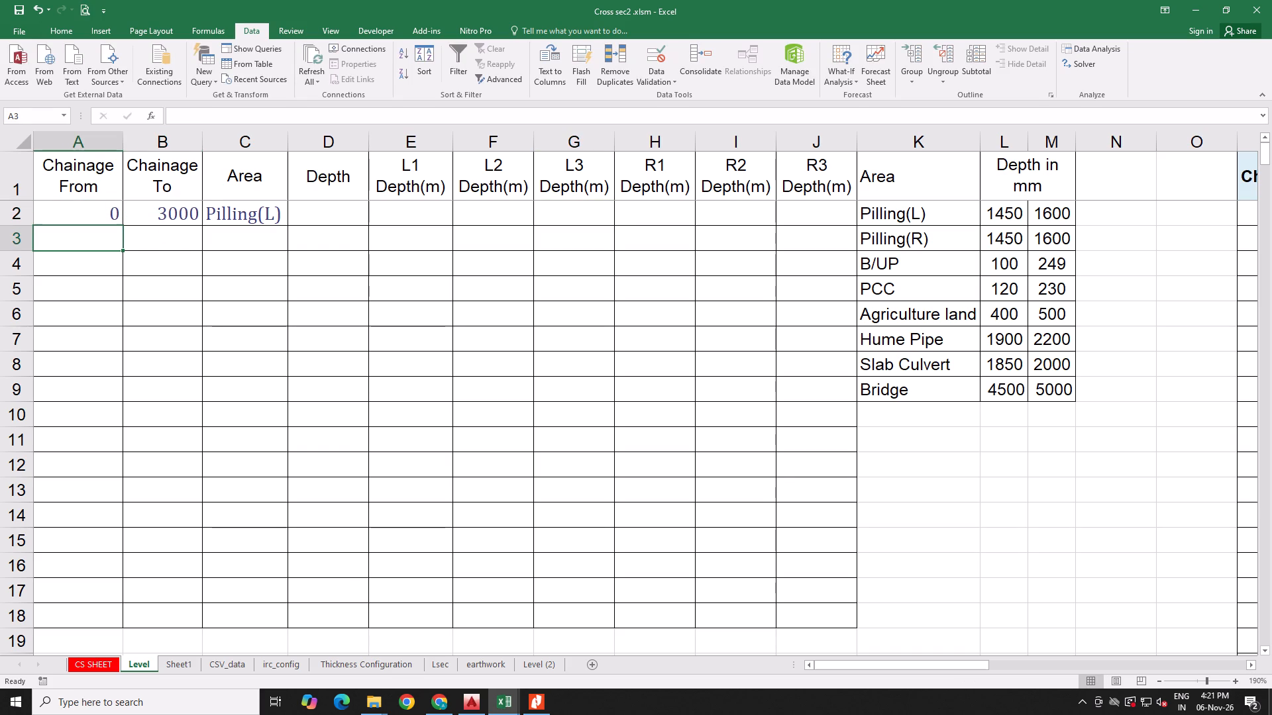
# Set the Chainage To value in B2 to 100.
pyautogui.click(162, 213)
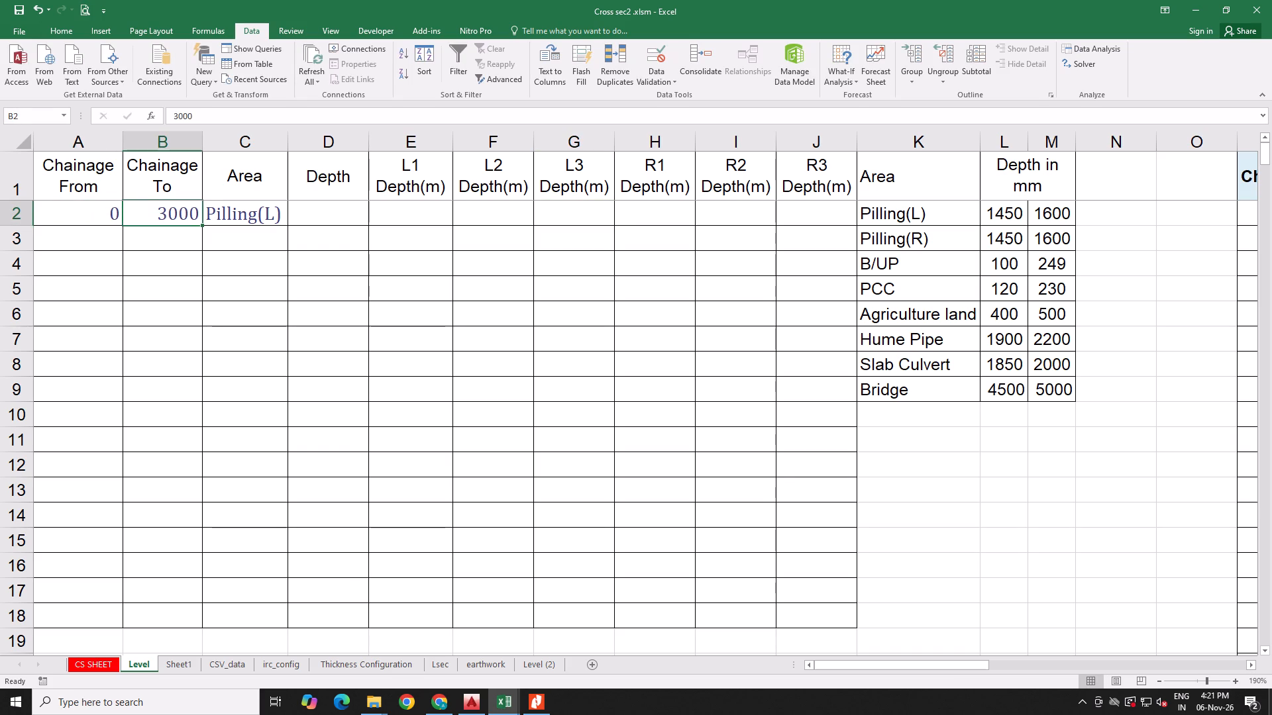
pyautogui.write('100')
pyautogui.press('Return')
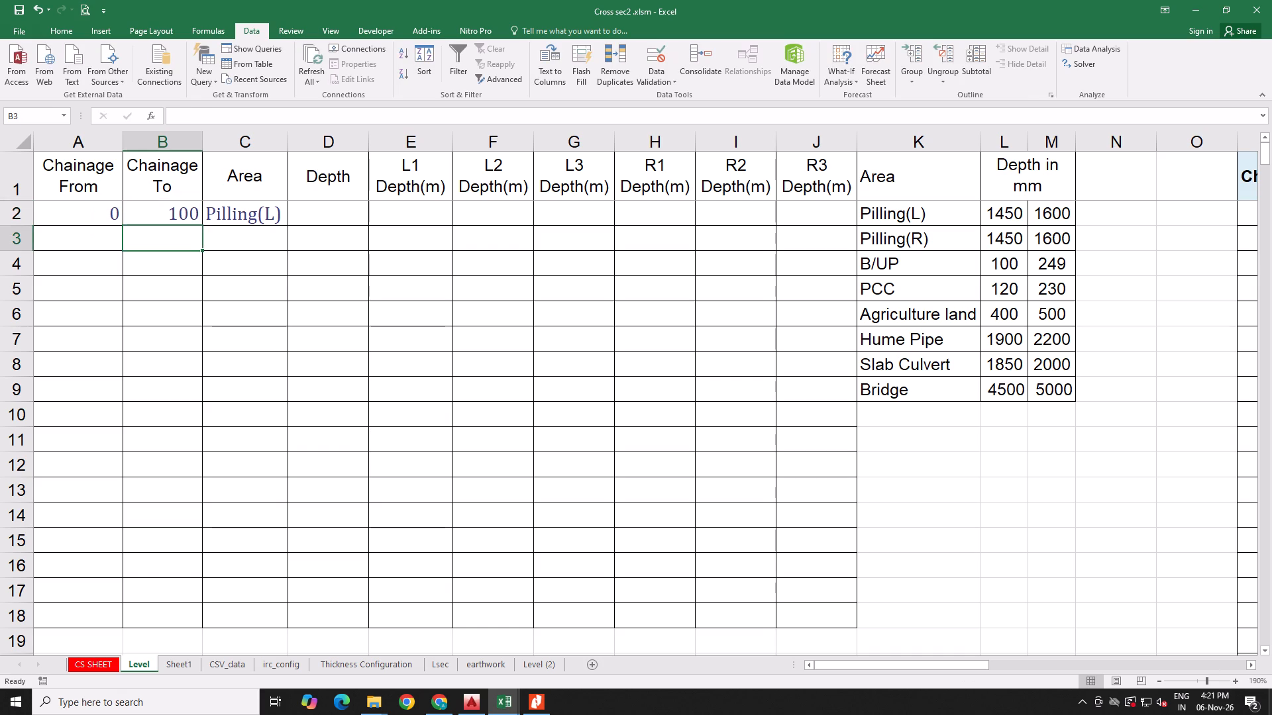
# Begin the second chainage range in the Chainage From cell A3.
pyautogui.click(101, 245)
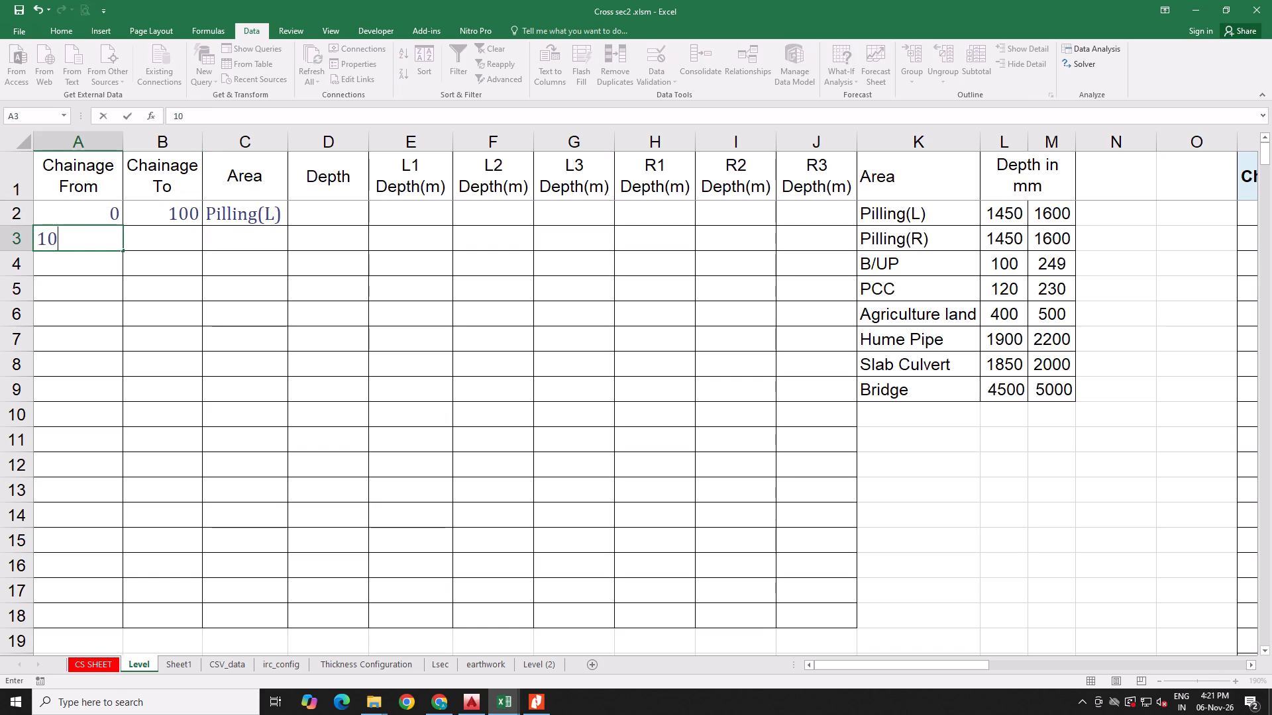
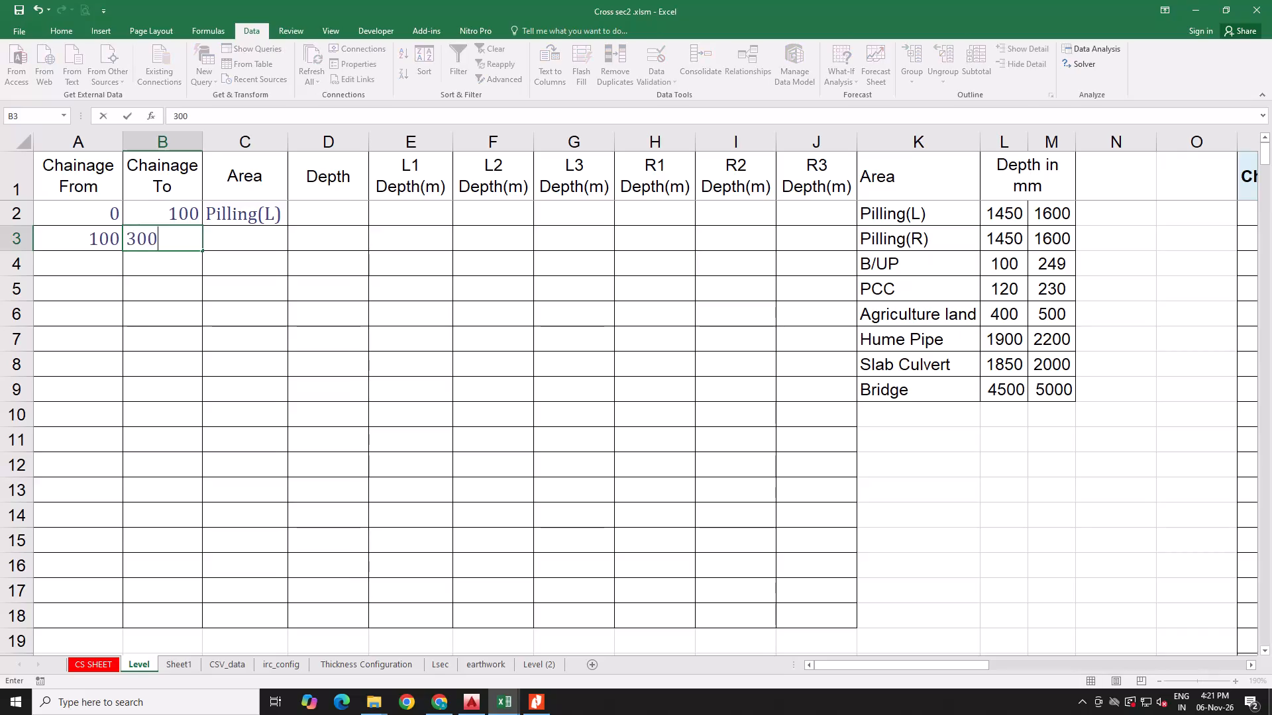
# Complete the second chainage range with 300 as the Chainage To value in B3.
pyautogui.press('Tab')
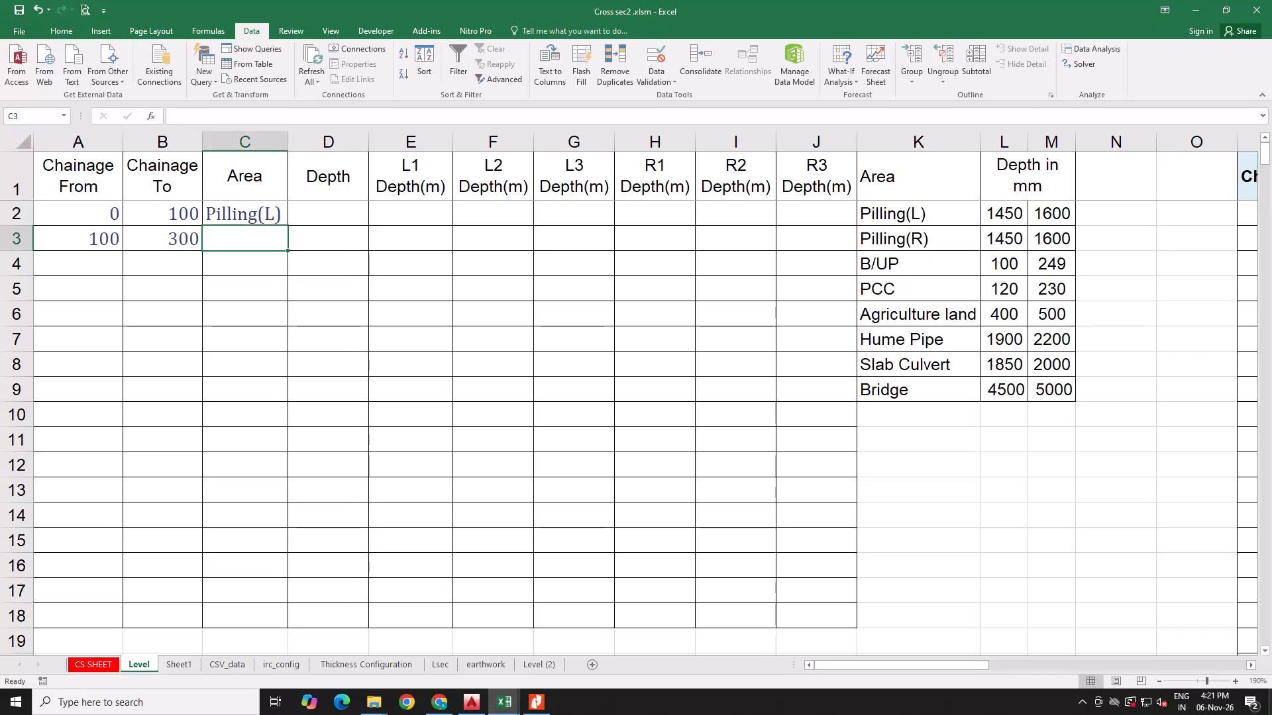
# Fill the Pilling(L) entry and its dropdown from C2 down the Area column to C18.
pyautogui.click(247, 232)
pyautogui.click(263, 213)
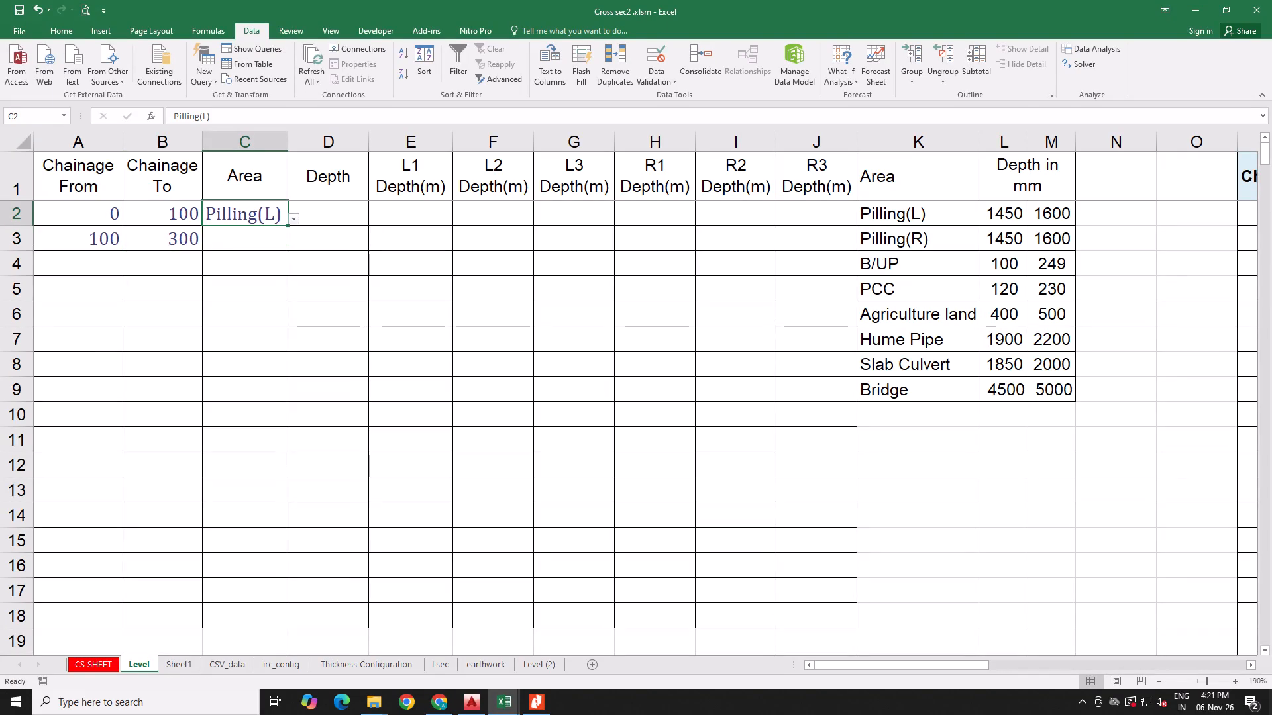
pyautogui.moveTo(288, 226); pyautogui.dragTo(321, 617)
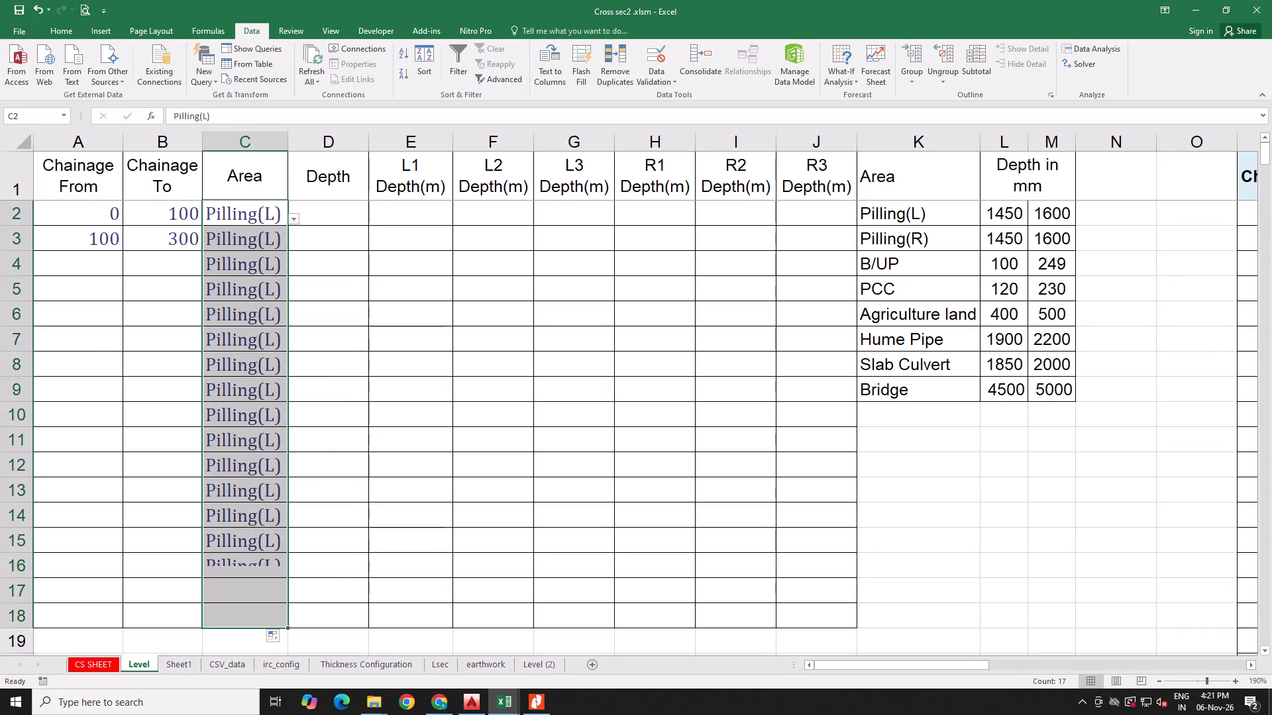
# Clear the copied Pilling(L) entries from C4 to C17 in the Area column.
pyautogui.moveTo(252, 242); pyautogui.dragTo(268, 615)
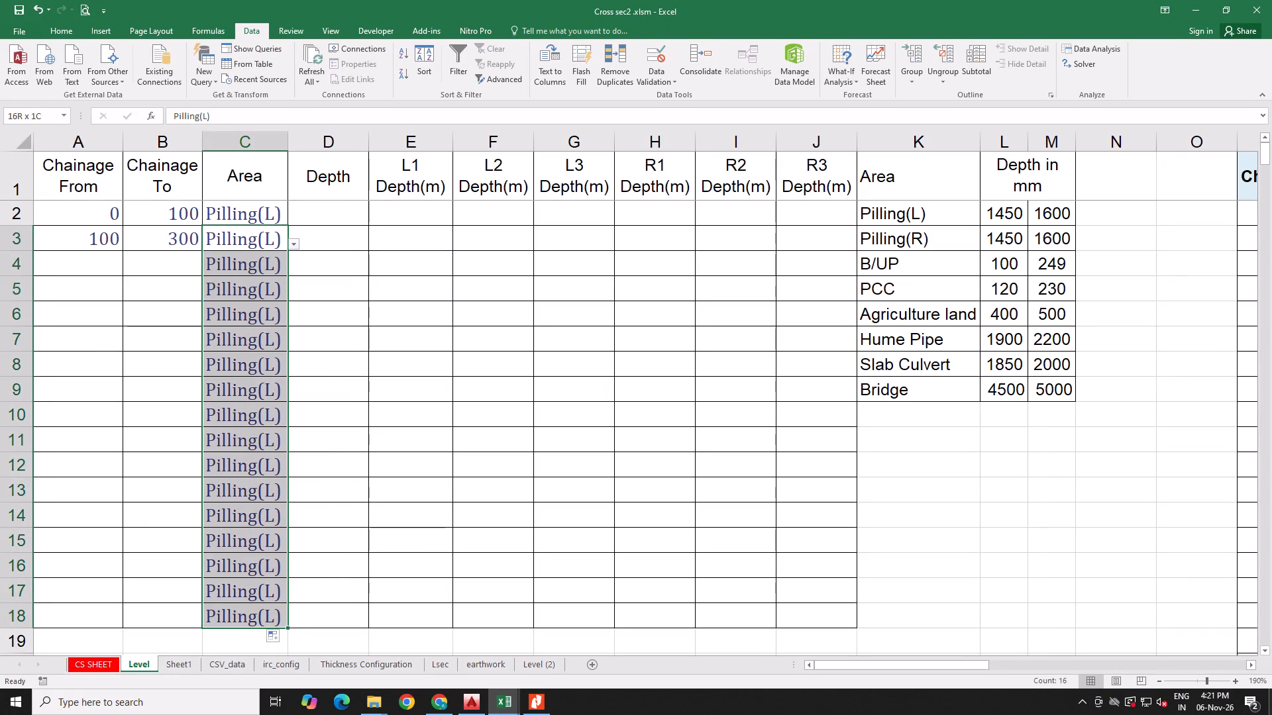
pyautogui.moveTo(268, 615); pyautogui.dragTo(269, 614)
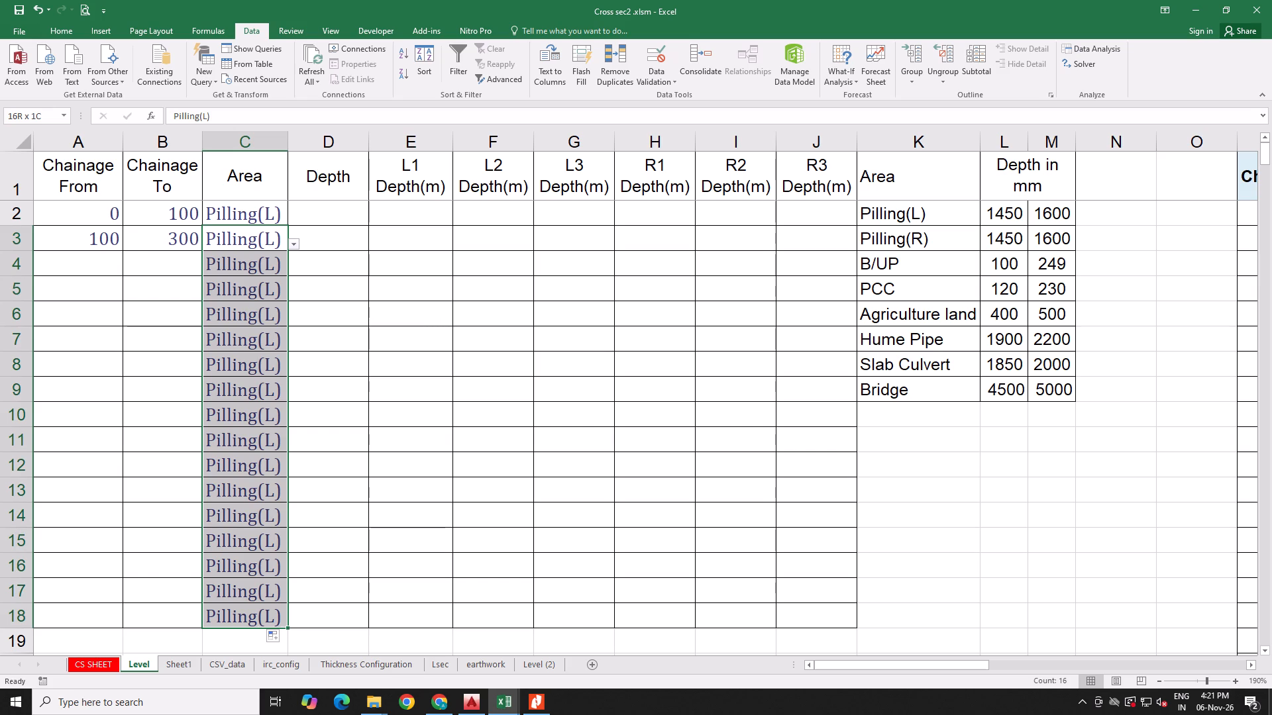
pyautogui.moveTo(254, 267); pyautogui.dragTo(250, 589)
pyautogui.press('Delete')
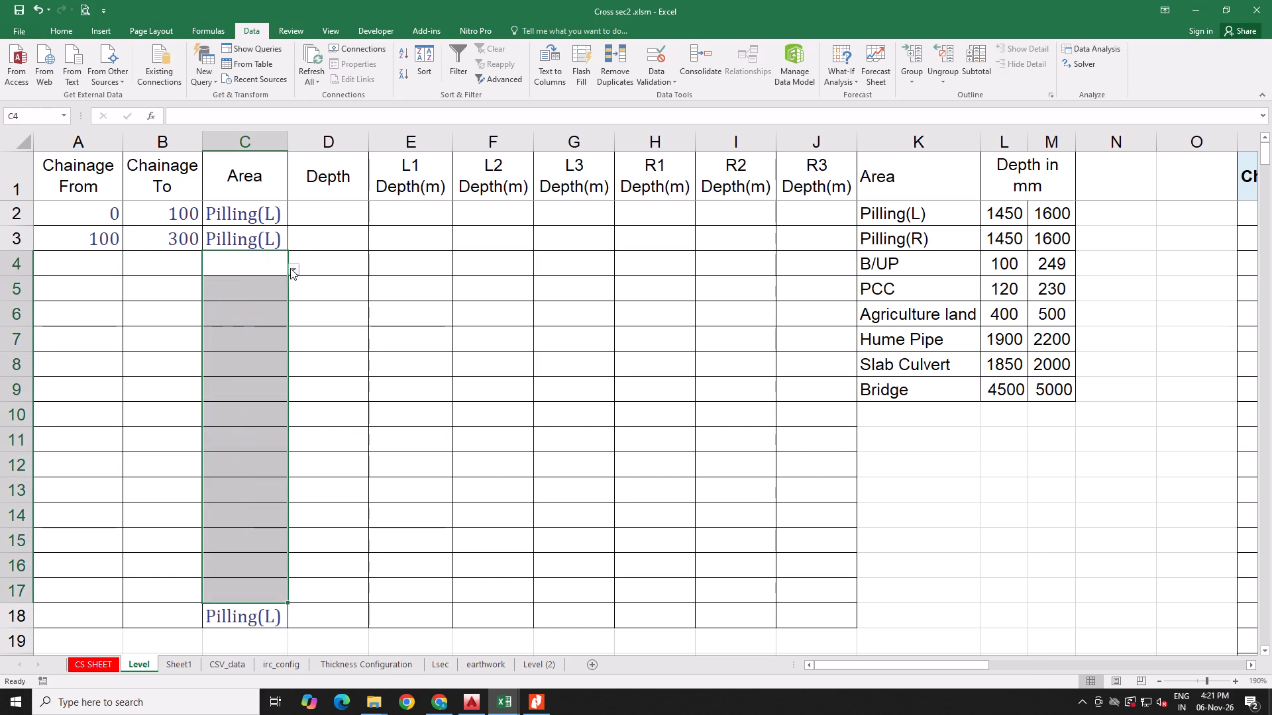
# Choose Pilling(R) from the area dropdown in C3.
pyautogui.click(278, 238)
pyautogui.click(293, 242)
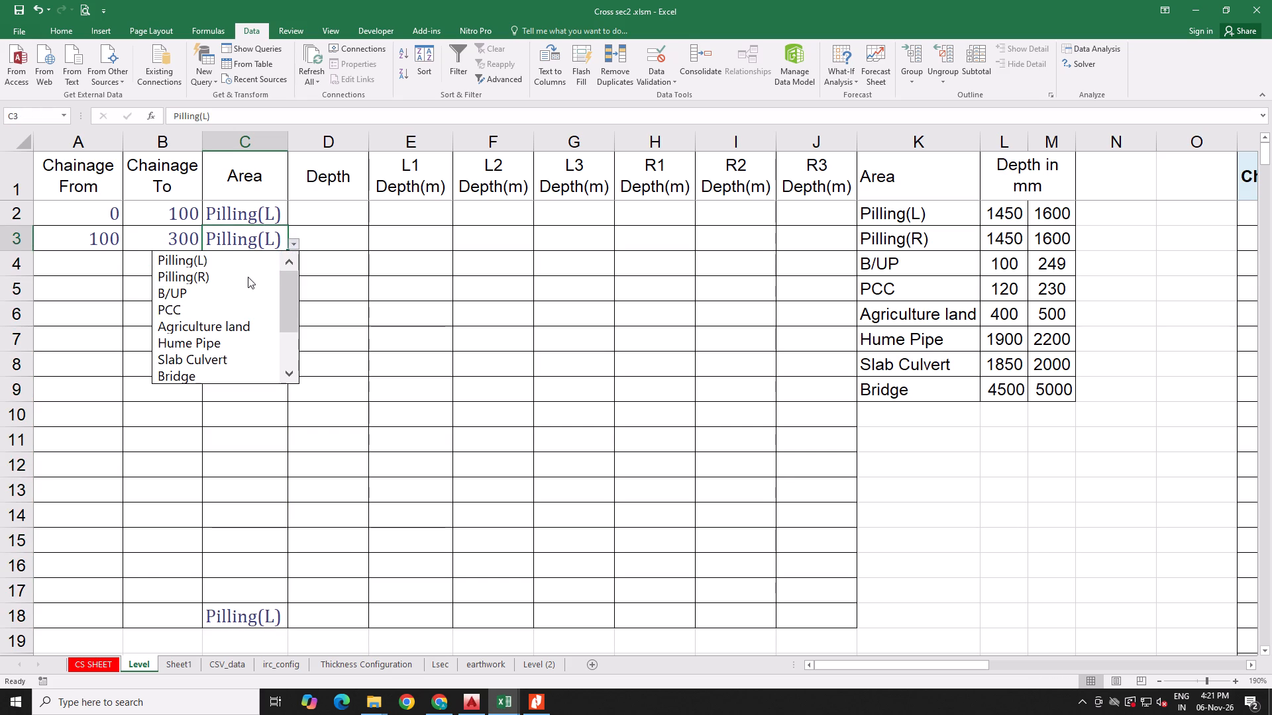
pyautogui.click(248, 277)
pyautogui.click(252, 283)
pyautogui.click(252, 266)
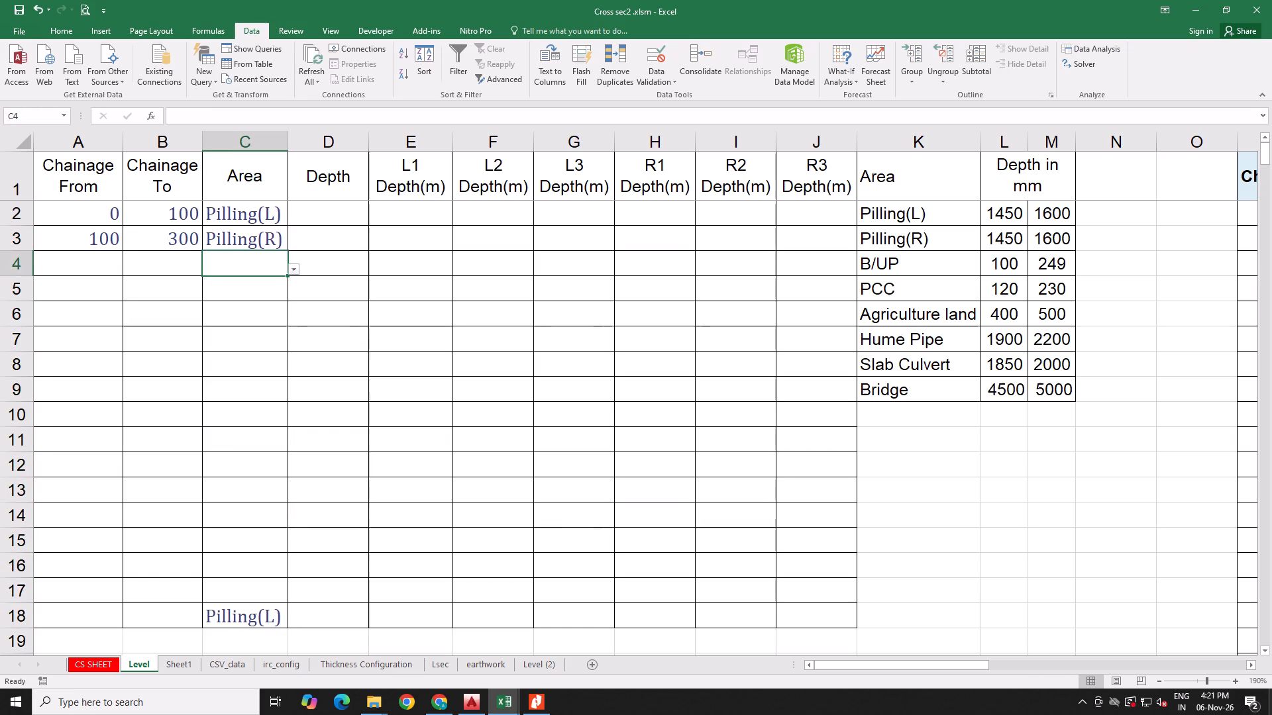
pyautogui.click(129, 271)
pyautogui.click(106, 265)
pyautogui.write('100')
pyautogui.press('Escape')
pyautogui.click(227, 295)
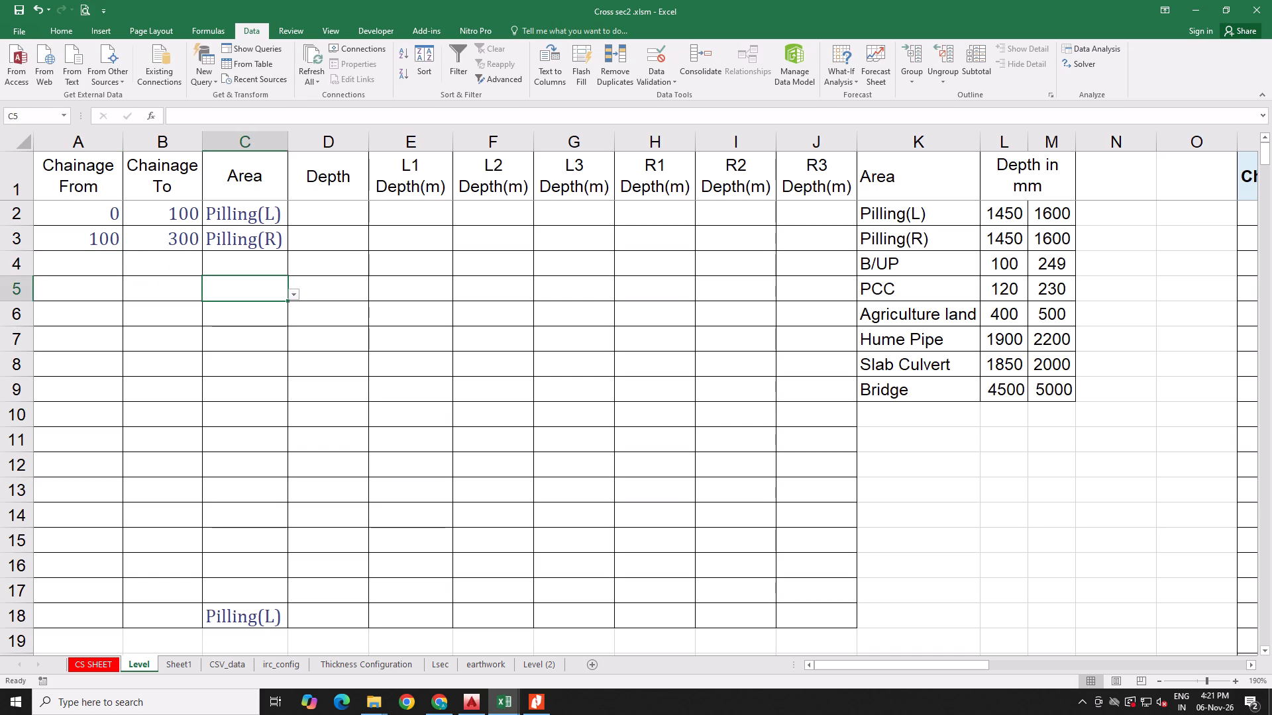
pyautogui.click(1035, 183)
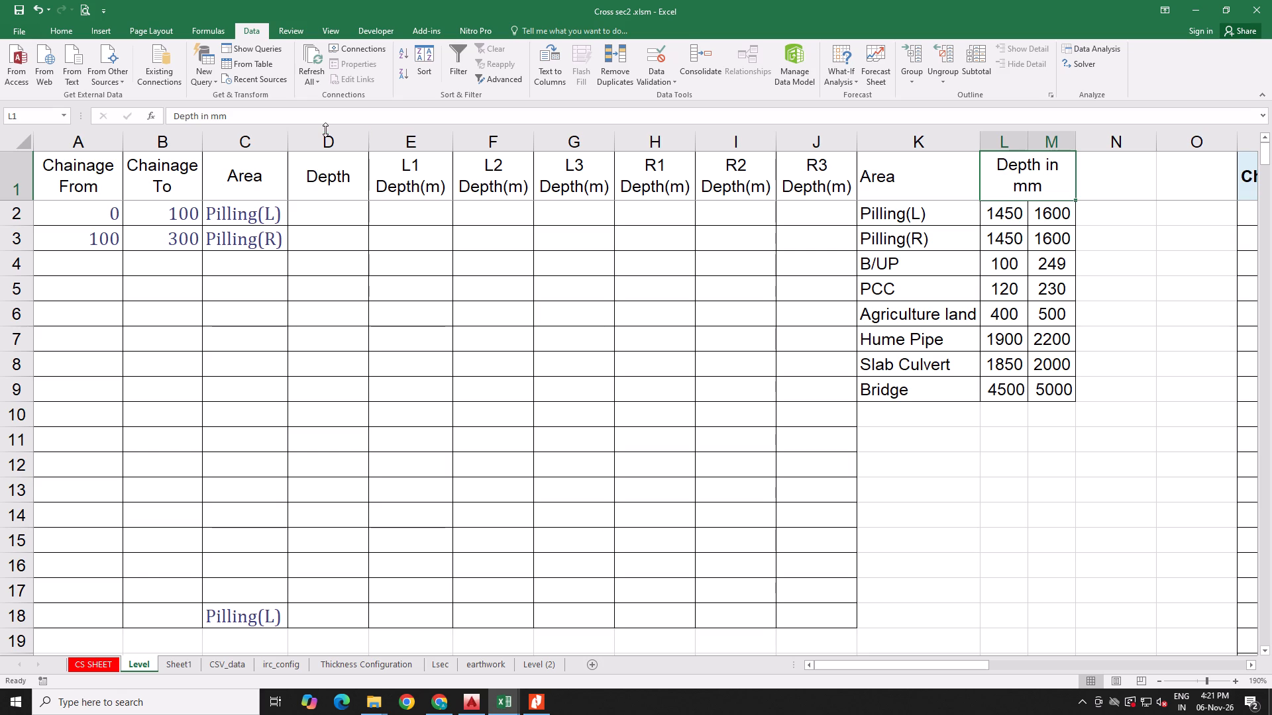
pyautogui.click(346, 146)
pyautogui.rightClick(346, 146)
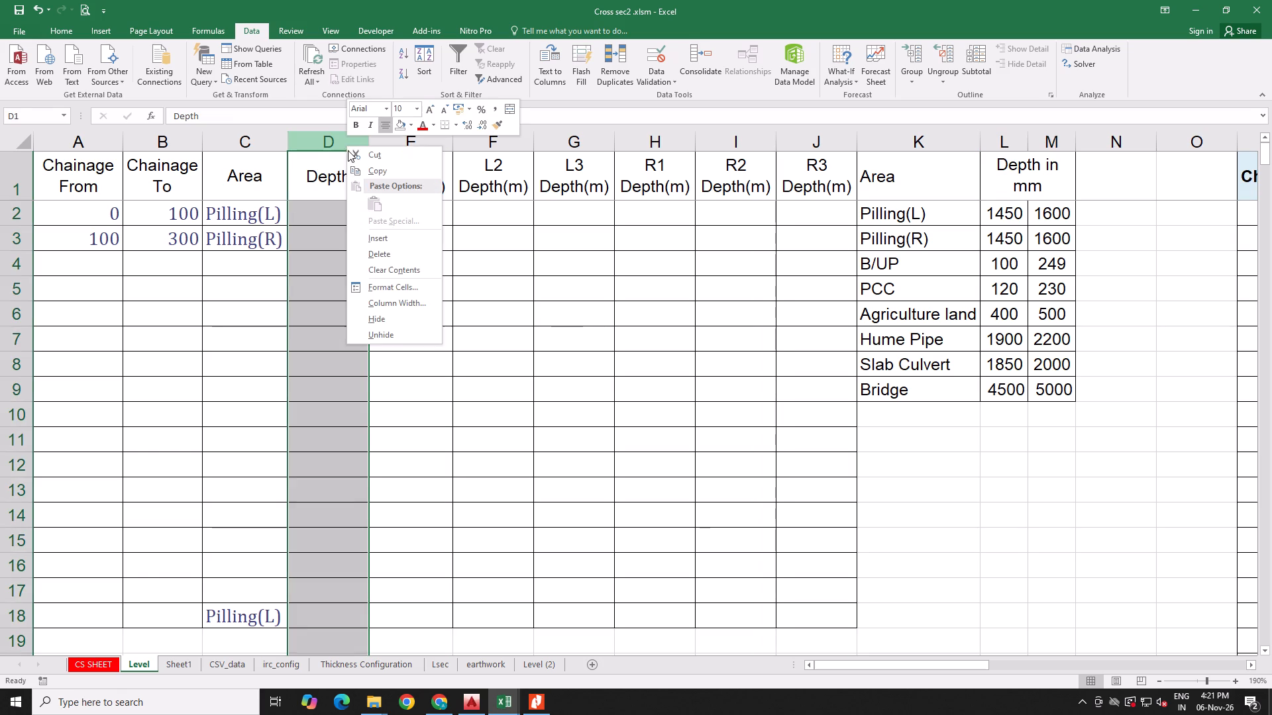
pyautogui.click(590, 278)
# Move the block D1:M18 one column over to start at E1, allowing the merged cells to unmerge, to free column D.
pyautogui.moveTo(355, 187); pyautogui.dragTo(927, 361)
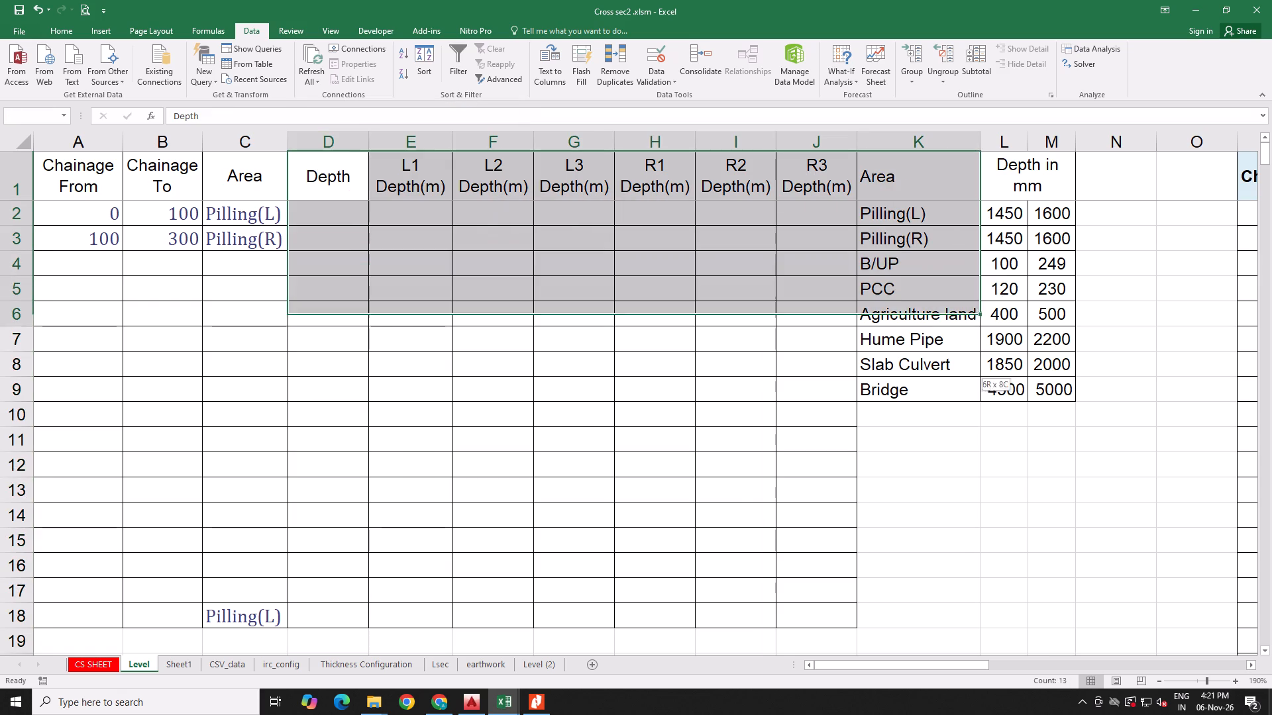
pyautogui.moveTo(927, 361); pyautogui.dragTo(1017, 612)
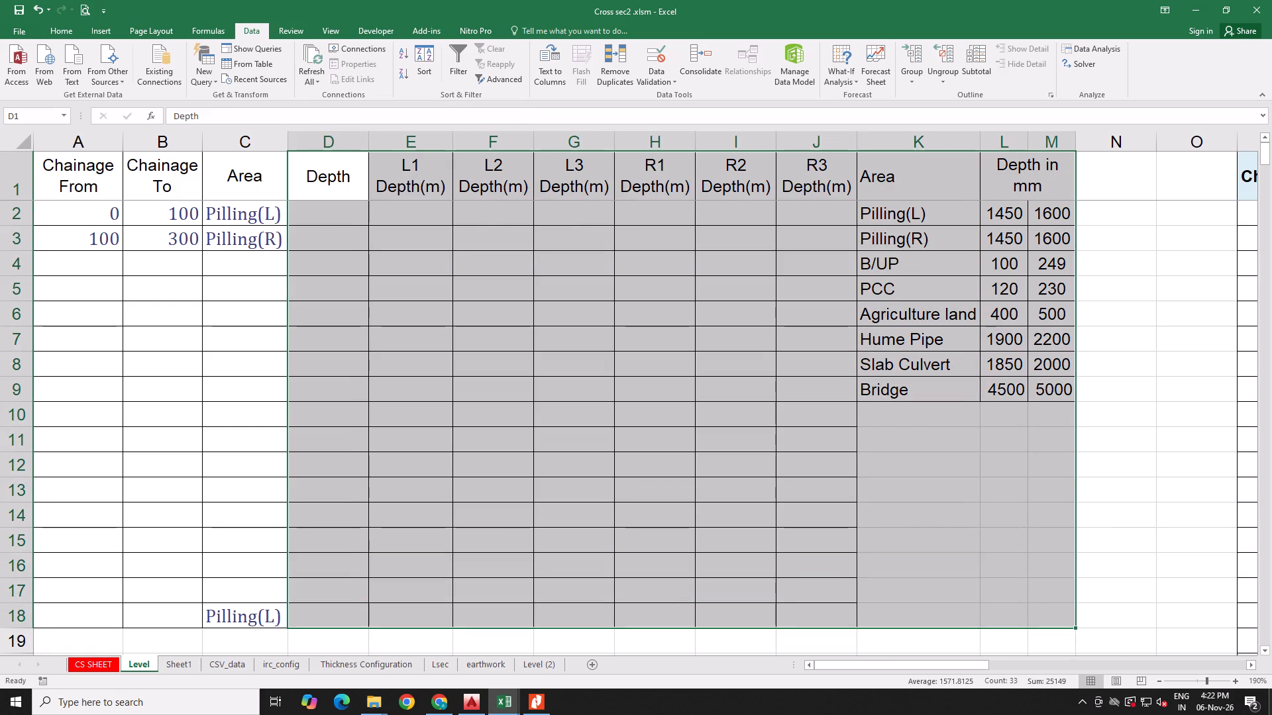
pyautogui.moveTo(1075, 224); pyautogui.dragTo(1097, 224)
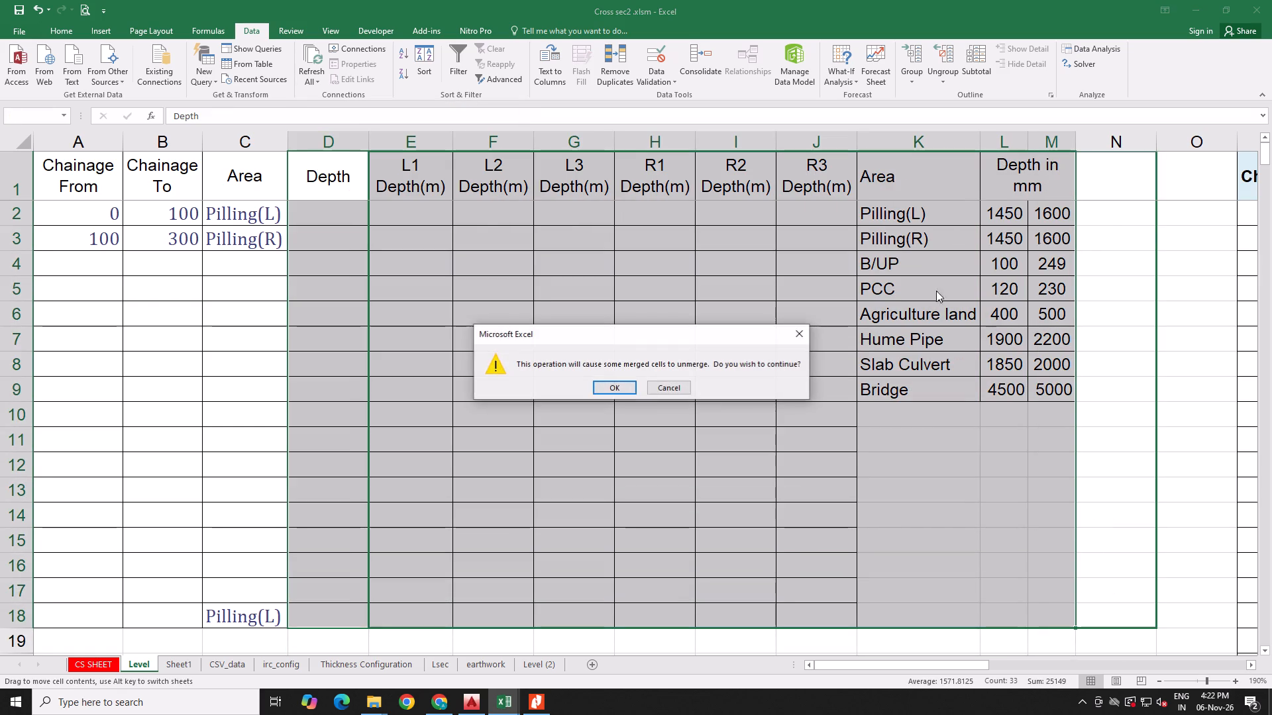
pyautogui.click(604, 388)
pyautogui.click(536, 407)
pyautogui.click(282, 261)
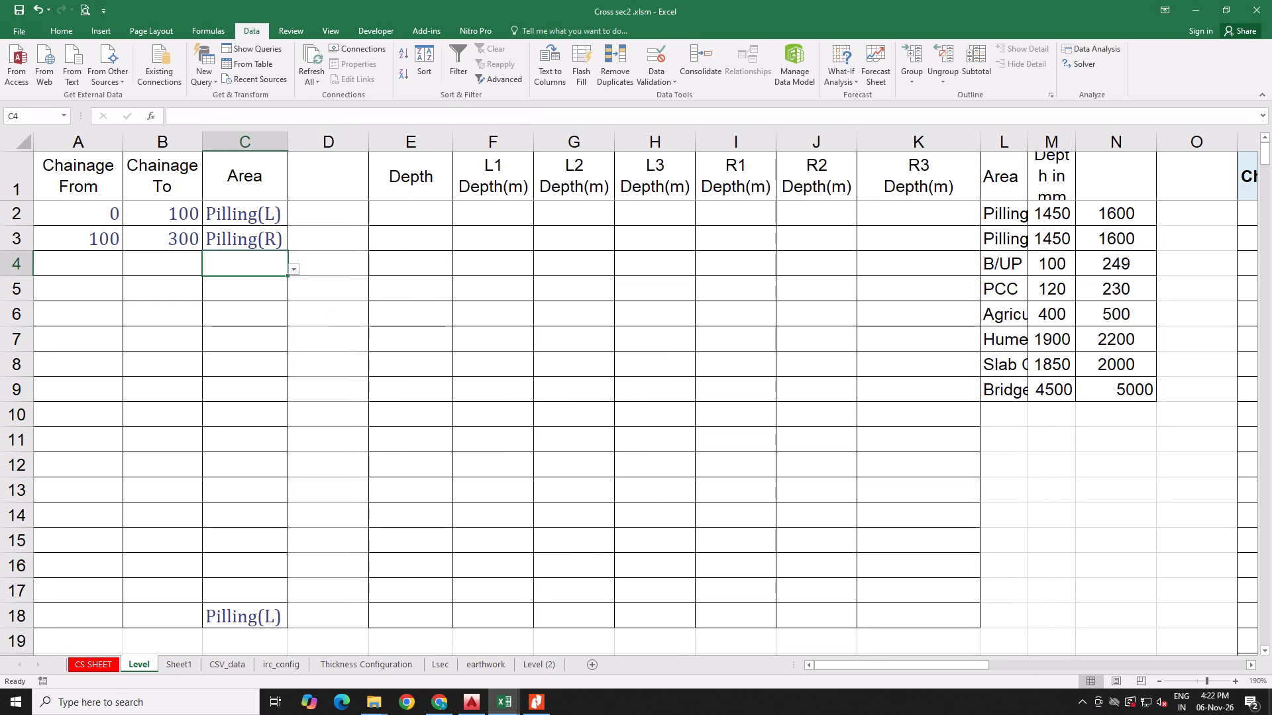
pyautogui.click(290, 267)
pyautogui.click(341, 305)
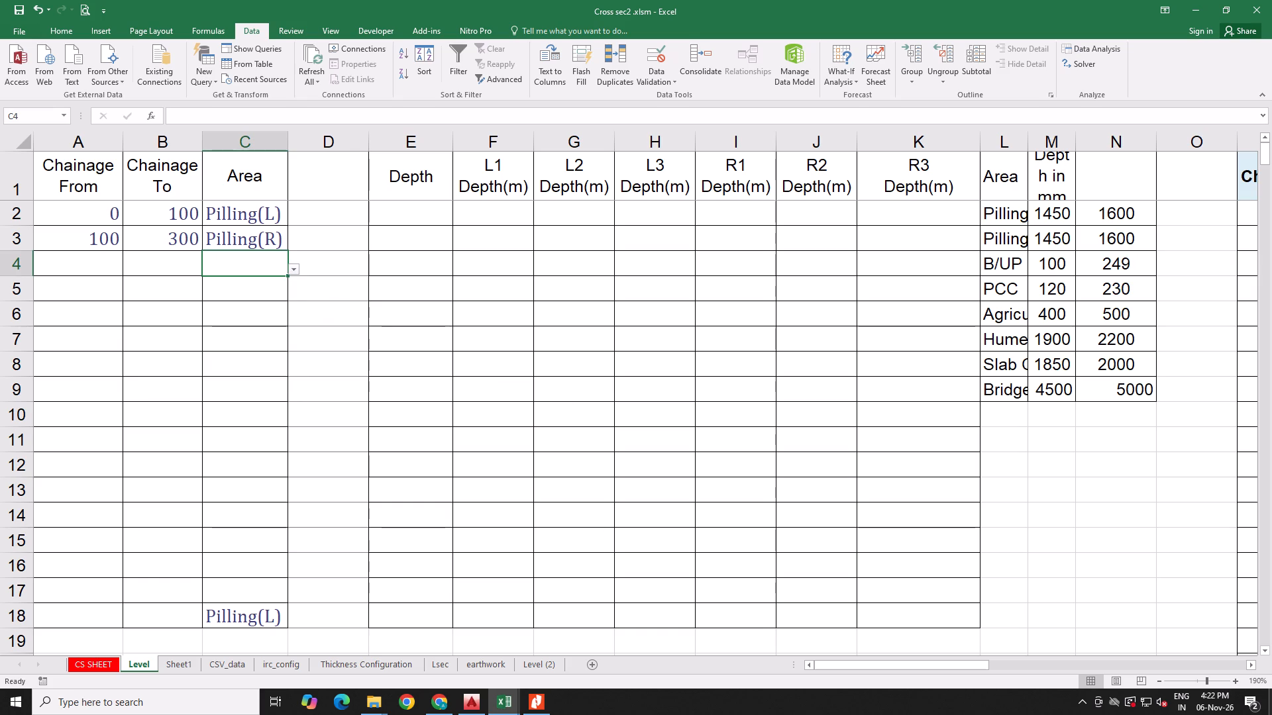
# Widen column M slightly and merge the Depth in mm heading across M1:N1.
pyautogui.moveTo(1073, 142); pyautogui.dragTo(1085, 142)
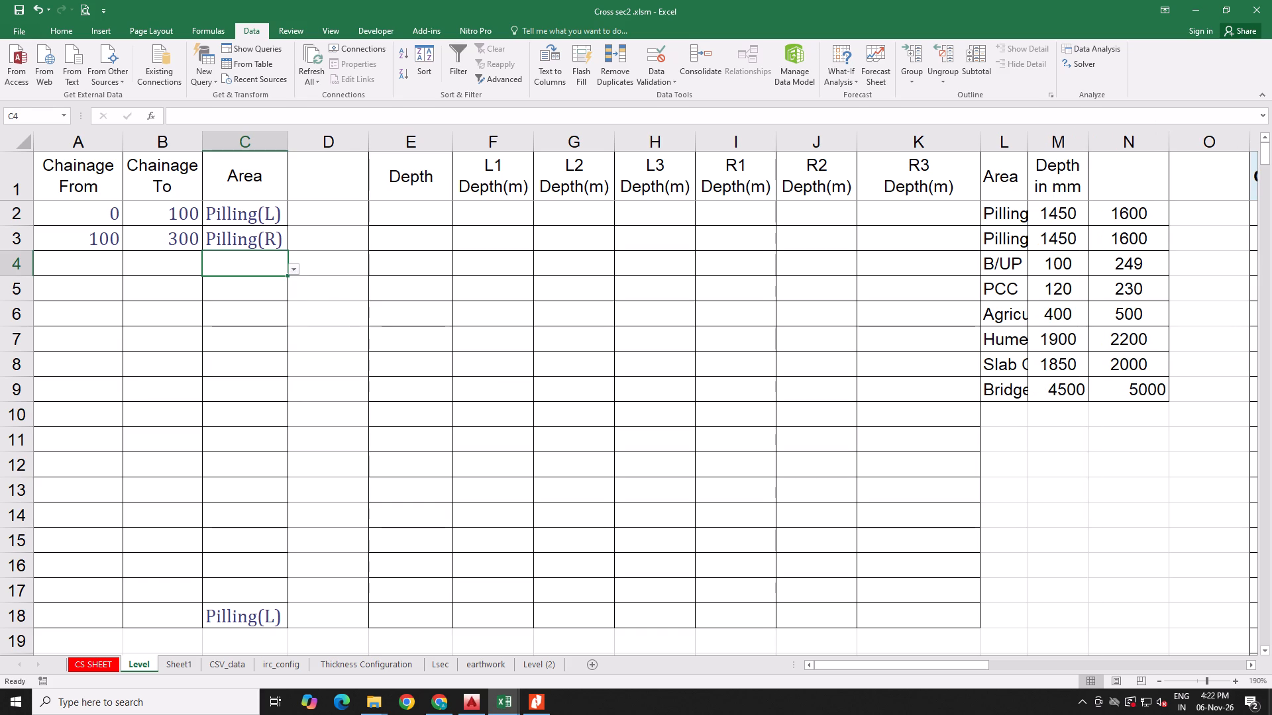
pyautogui.moveTo(1052, 176); pyautogui.dragTo(1097, 175)
pyautogui.click(60, 25)
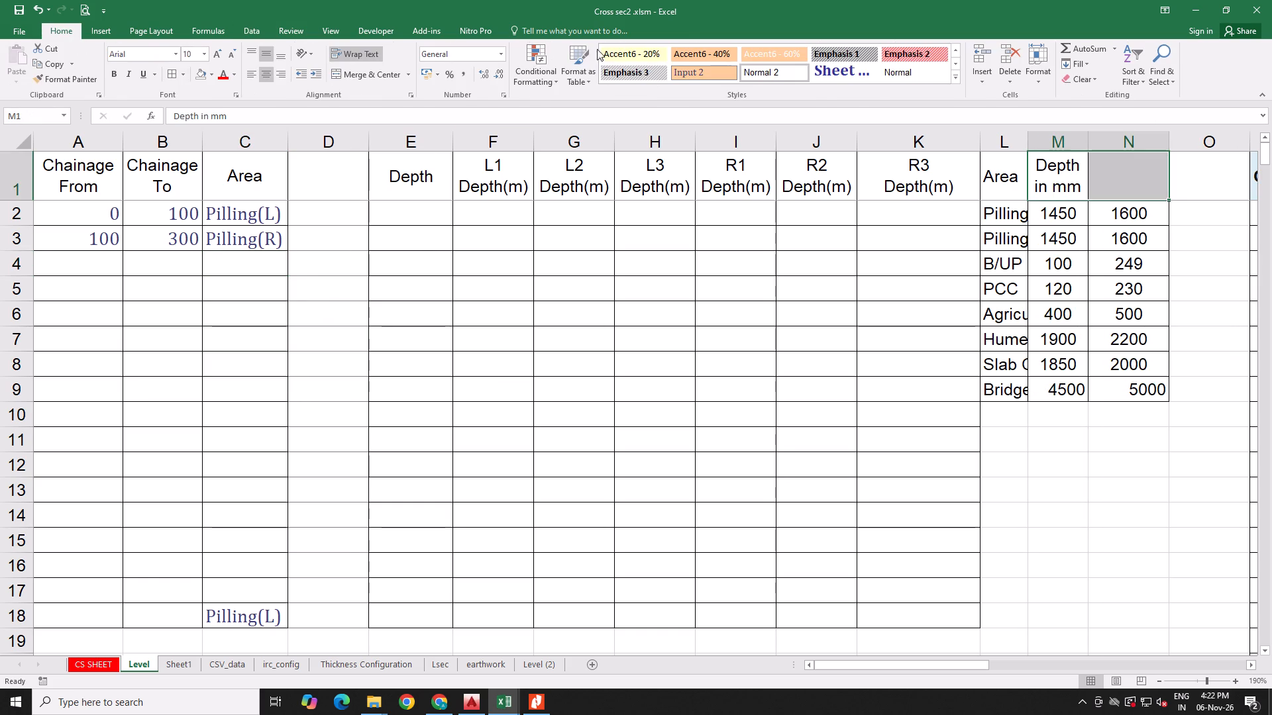
pyautogui.click(372, 75)
pyautogui.click(590, 361)
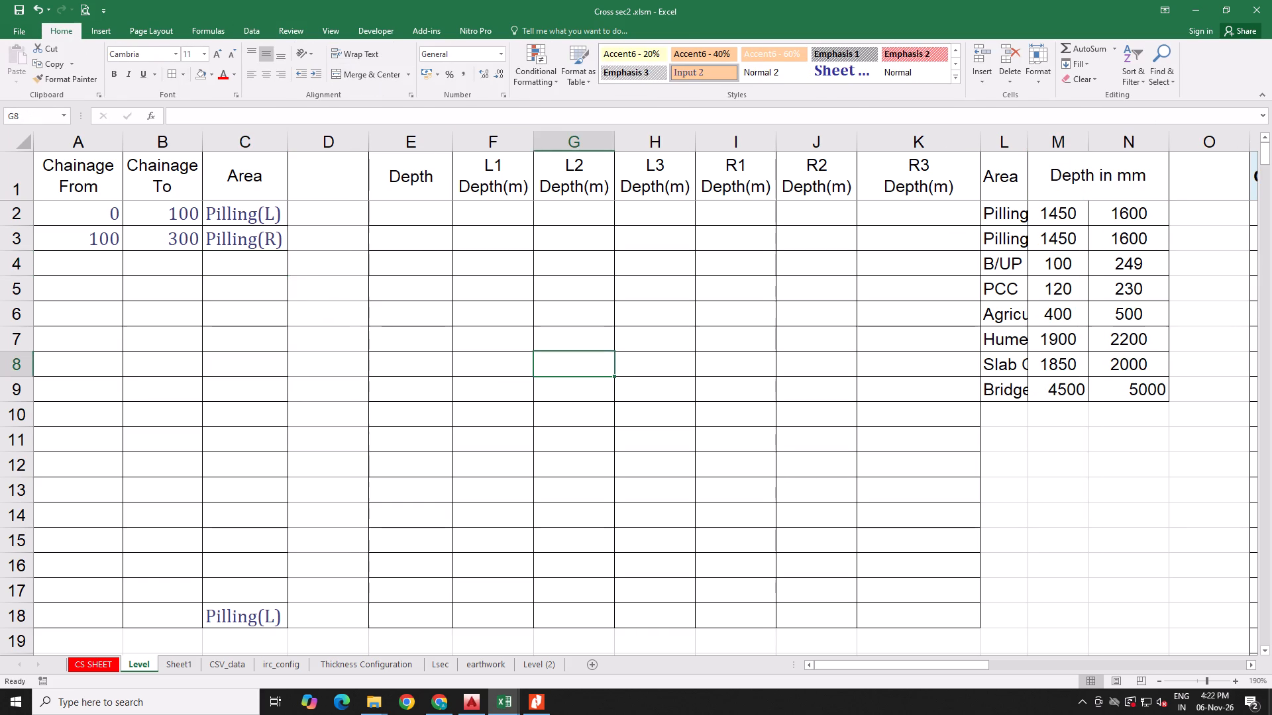
# Resize the shifted columns, narrowing K to fit the R3 Depth(m) heading and widening L for the area names.
pyautogui.moveTo(1029, 141); pyautogui.dragTo(1069, 142)
pyautogui.moveTo(980, 144); pyautogui.dragTo(959, 146)
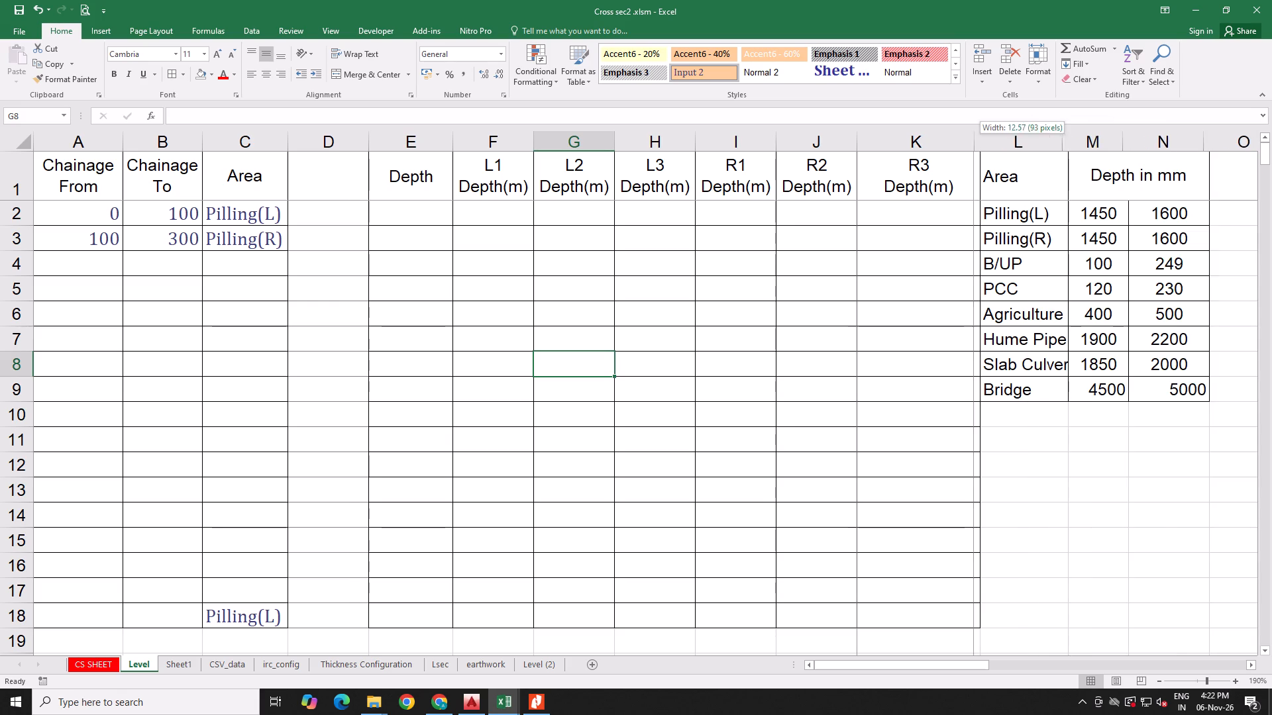
pyautogui.moveTo(959, 146); pyautogui.dragTo(912, 158)
pyautogui.moveTo(911, 146); pyautogui.dragTo(921, 145)
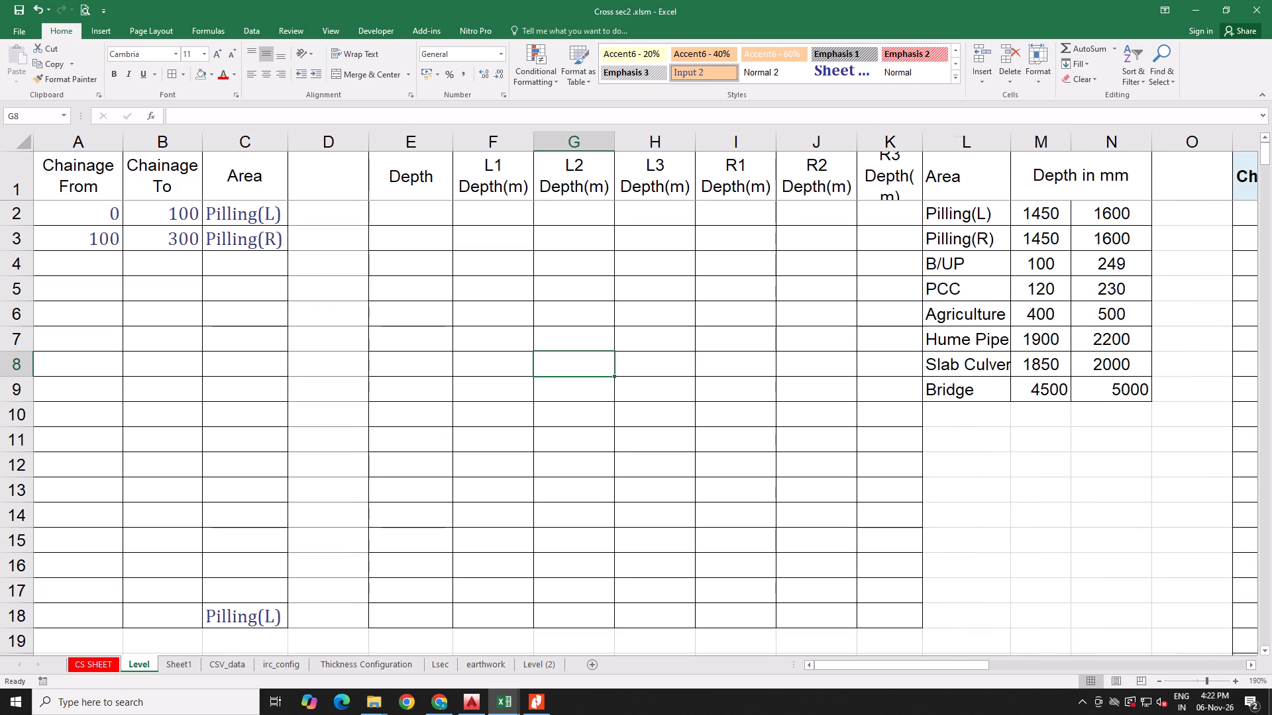
pyautogui.moveTo(921, 145); pyautogui.dragTo(930, 145)
pyautogui.moveTo(931, 147); pyautogui.dragTo(941, 147)
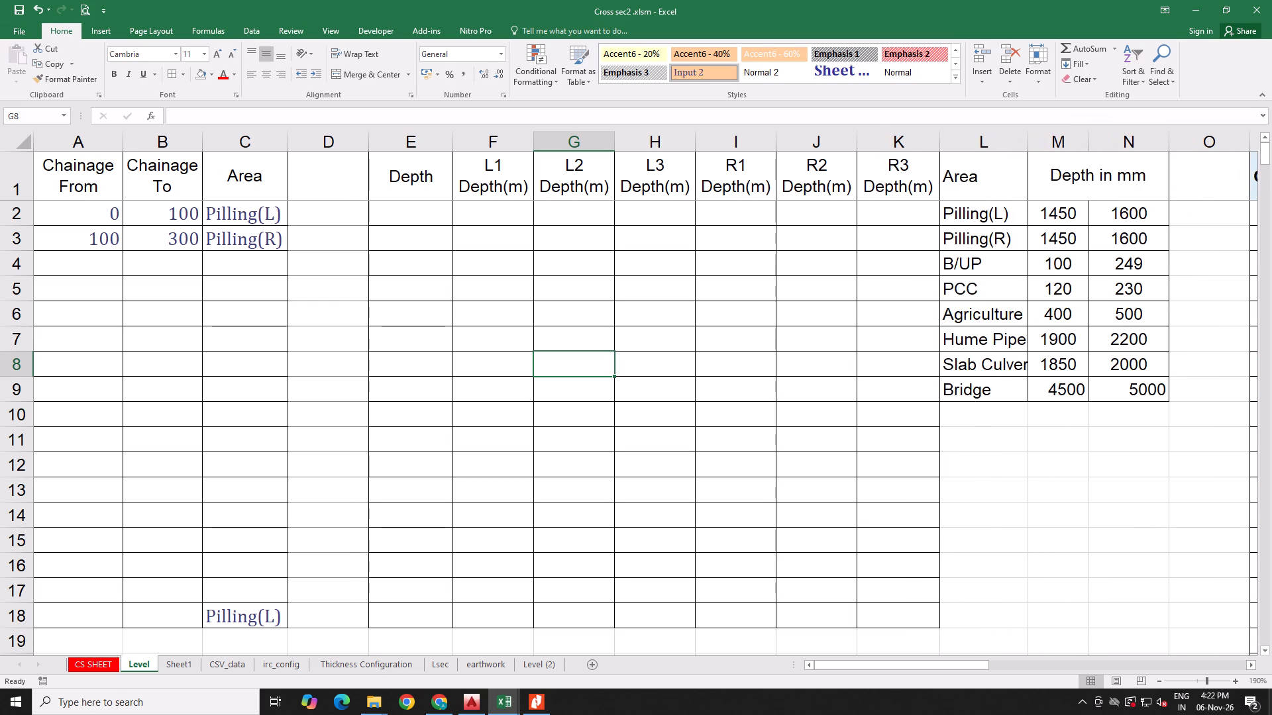
pyautogui.moveTo(1028, 146); pyautogui.dragTo(1035, 144)
pyautogui.moveTo(1037, 144); pyautogui.dragTo(1047, 144)
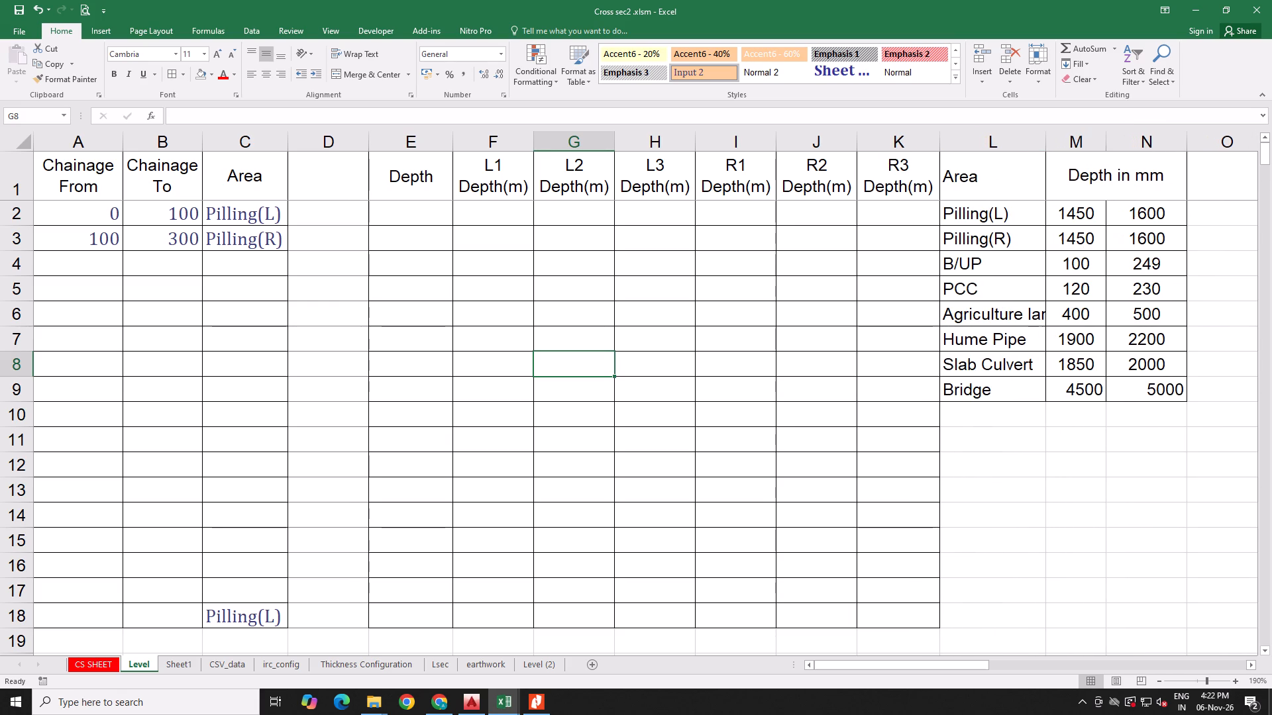
pyautogui.click(739, 395)
# Change the Area heading in C1 to "Area left Side".
pyautogui.click(238, 181)
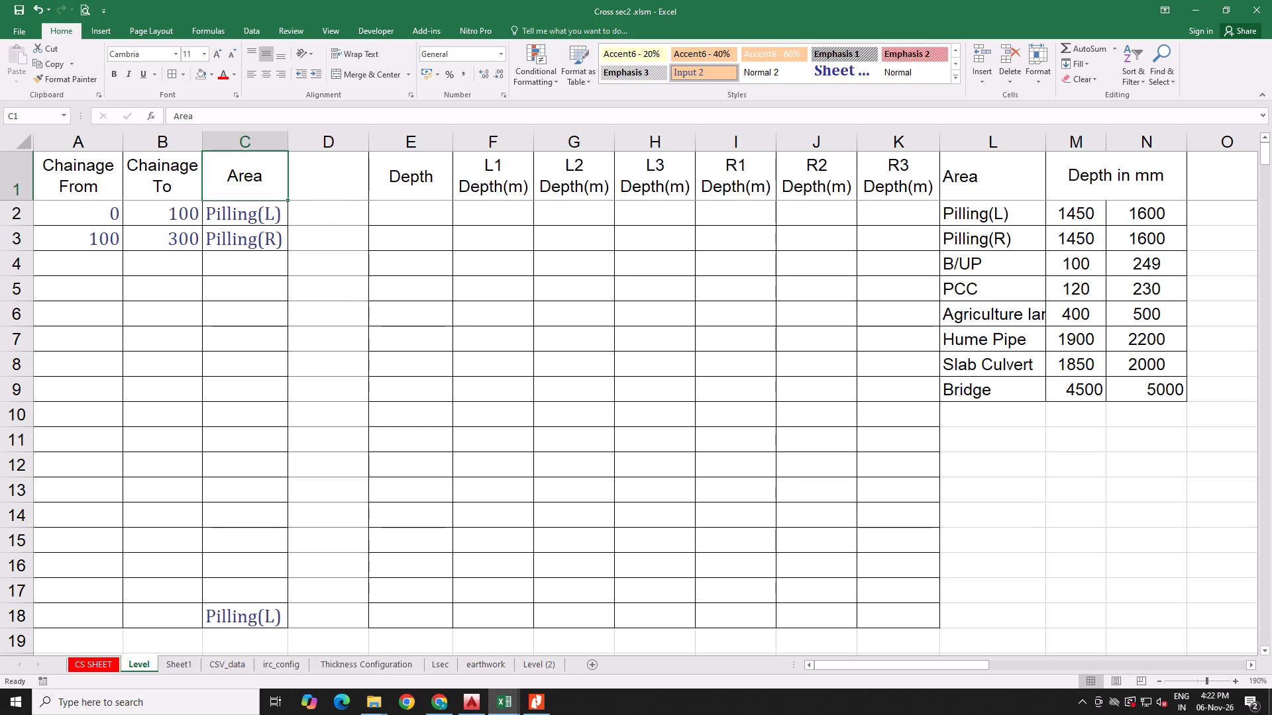
pyautogui.doubleClick(258, 181)
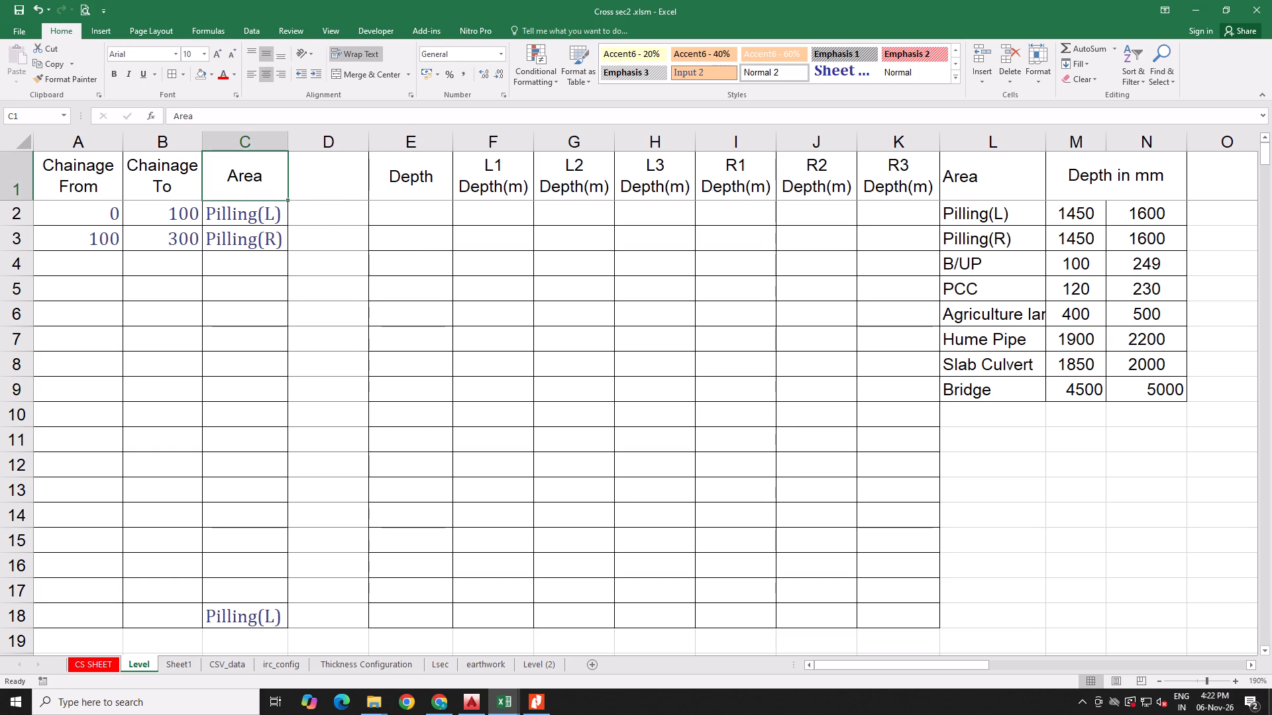
pyautogui.click(276, 178)
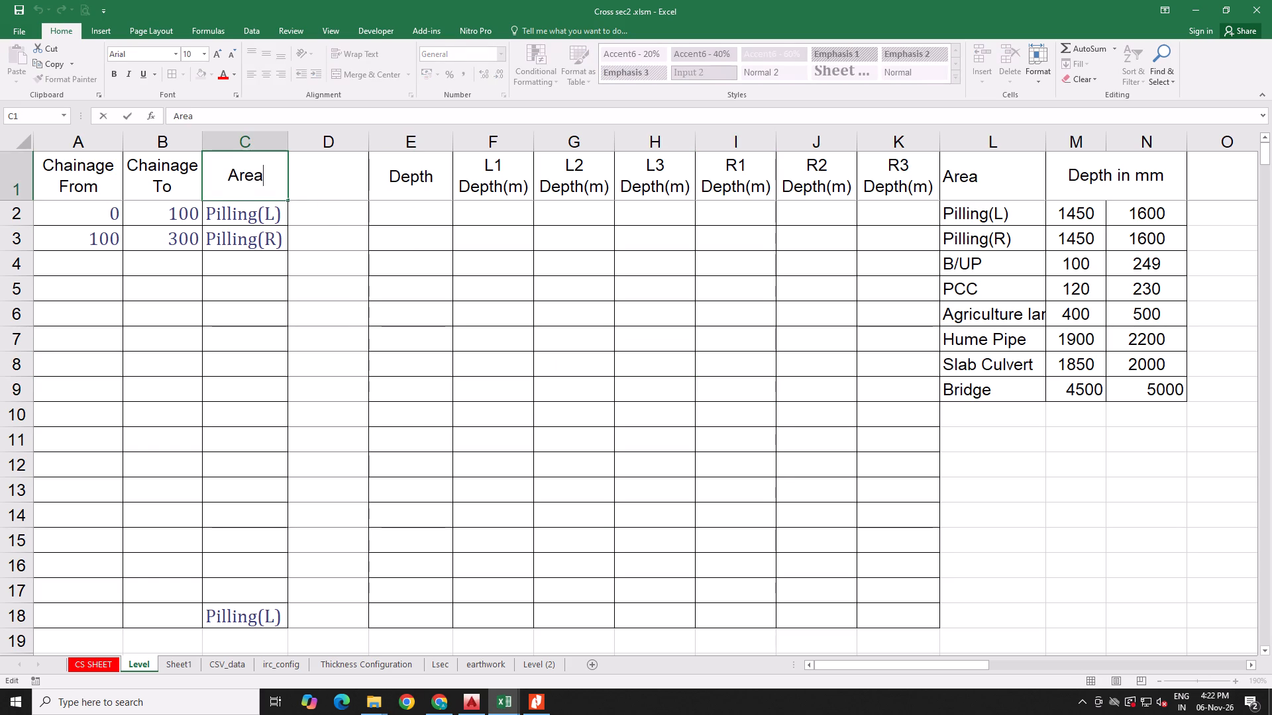
pyautogui.press('space')
pyautogui.write('left Side')
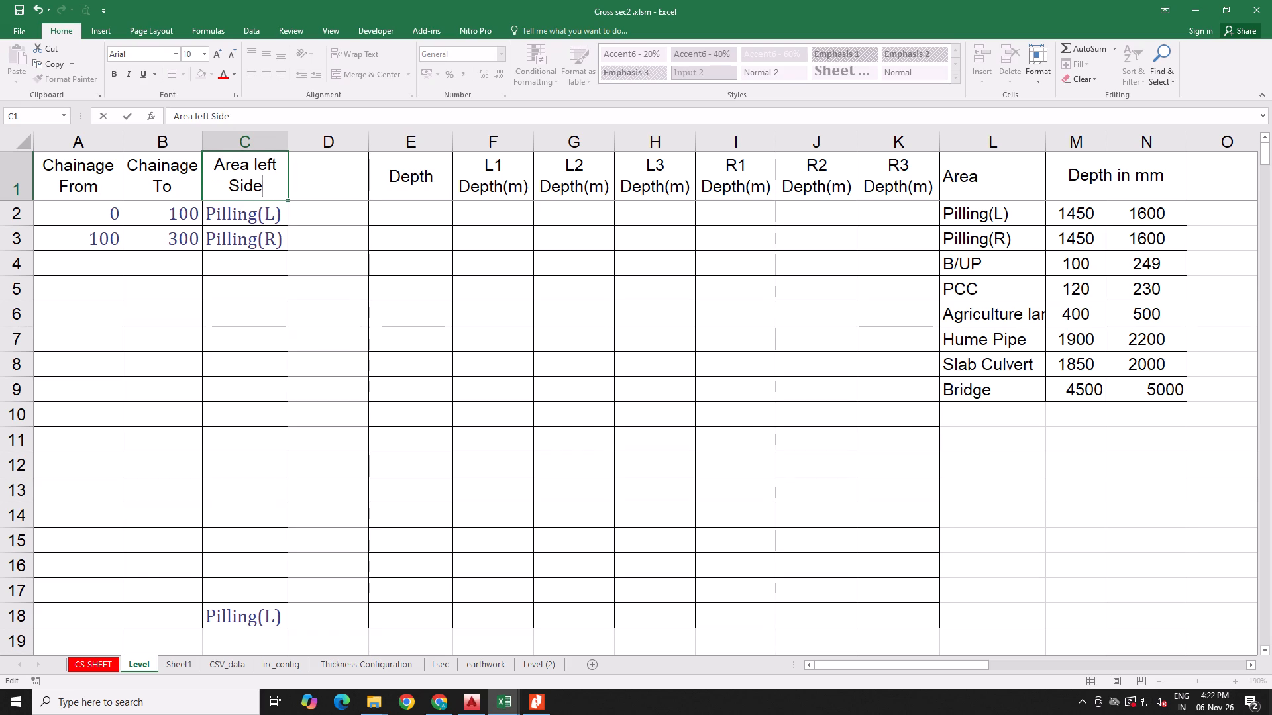
pyautogui.click(295, 192)
# Copy the C1 heading into D1 and change it to "Area Right Side".
pyautogui.click(275, 195)
pyautogui.moveTo(288, 200); pyautogui.dragTo(338, 196)
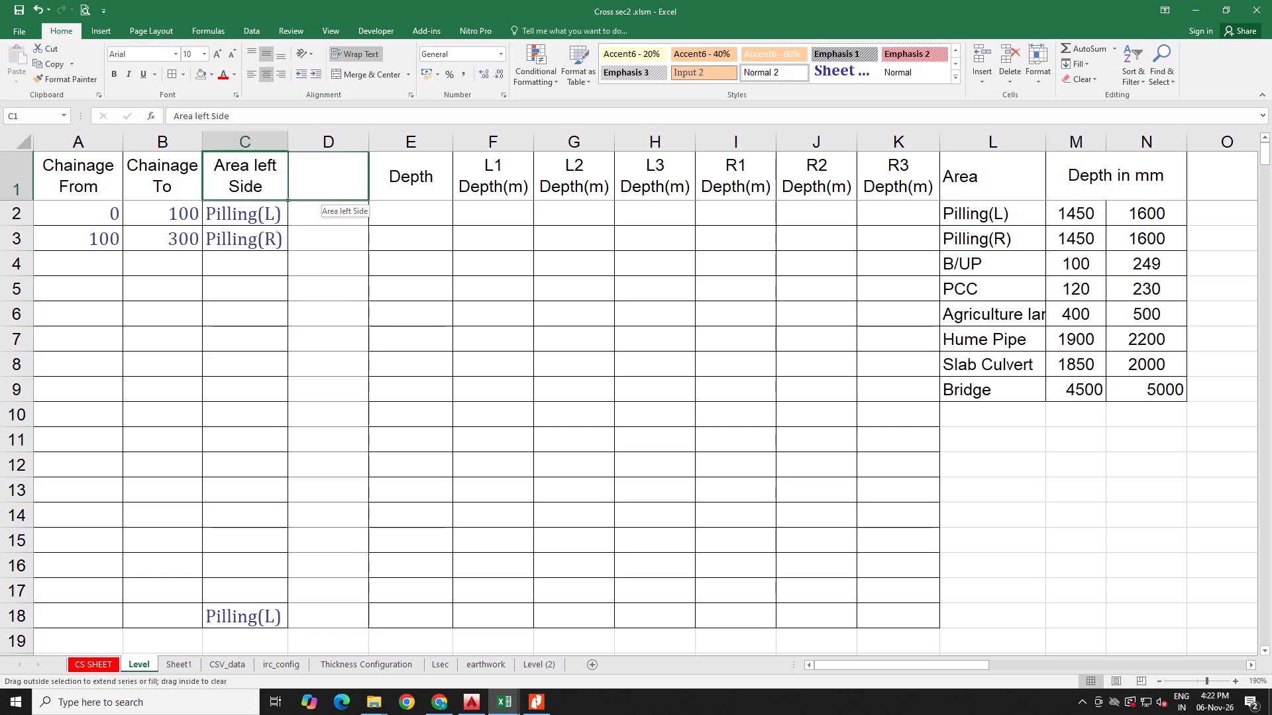
pyautogui.moveTo(338, 196); pyautogui.dragTo(338, 195)
pyautogui.doubleClick(337, 179)
pyautogui.click(347, 162)
pyautogui.click(347, 163)
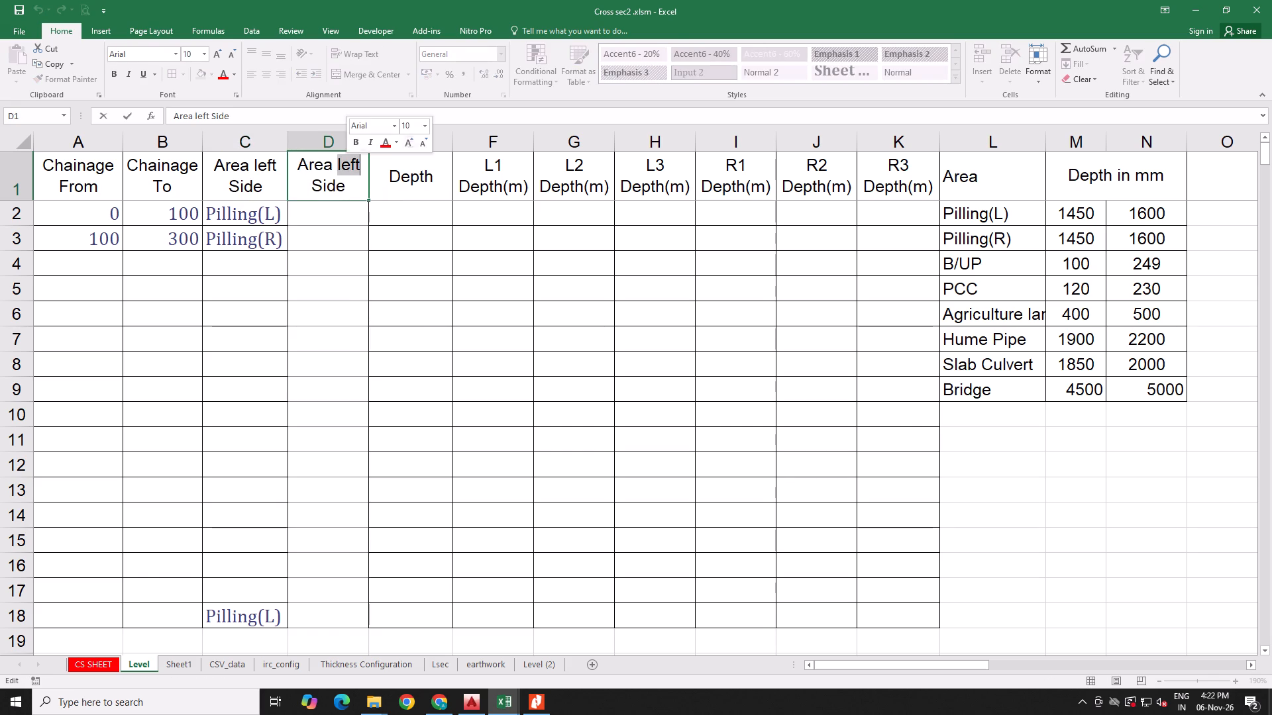
pyautogui.write('Right')
pyautogui.click(291, 234)
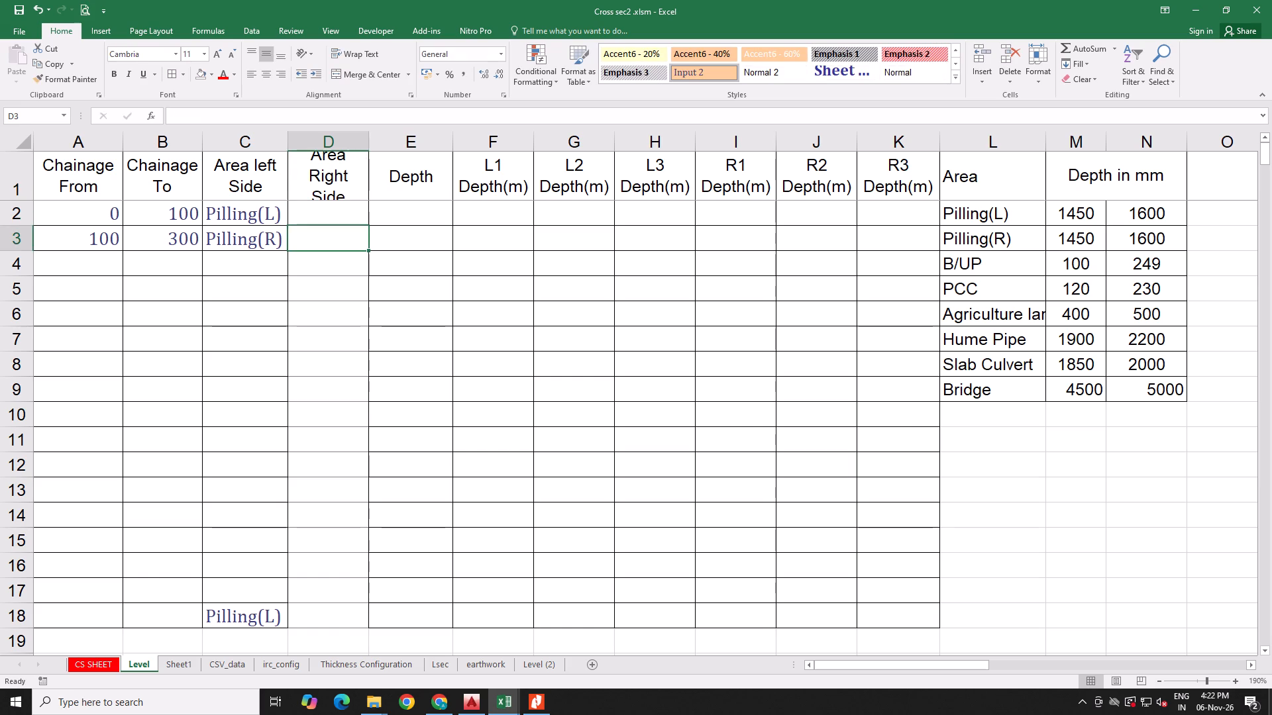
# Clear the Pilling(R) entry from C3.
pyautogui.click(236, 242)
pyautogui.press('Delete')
# Copy the C2 area dropdown into D2 and fill both cells down to row 18.
pyautogui.click(239, 207)
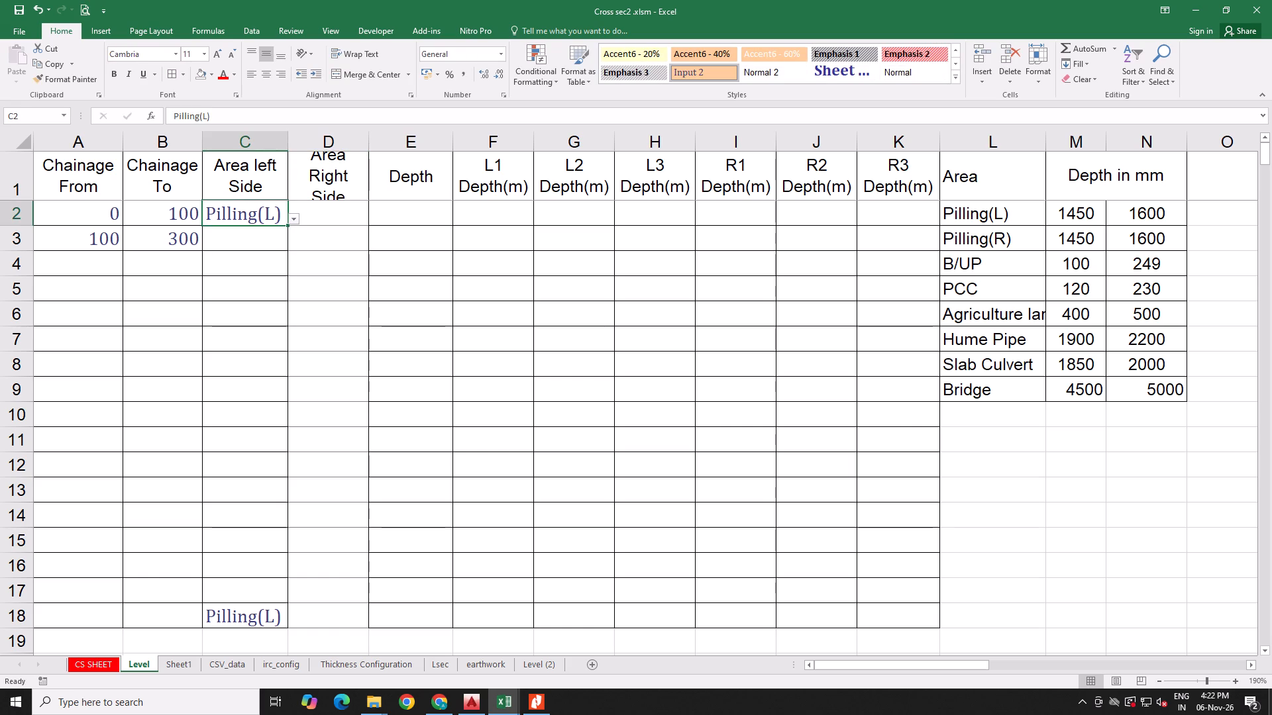
pyautogui.click(286, 221)
pyautogui.moveTo(287, 224); pyautogui.dragTo(335, 224)
pyautogui.moveTo(272, 211); pyautogui.dragTo(343, 214)
pyautogui.moveTo(370, 224); pyautogui.dragTo(376, 632)
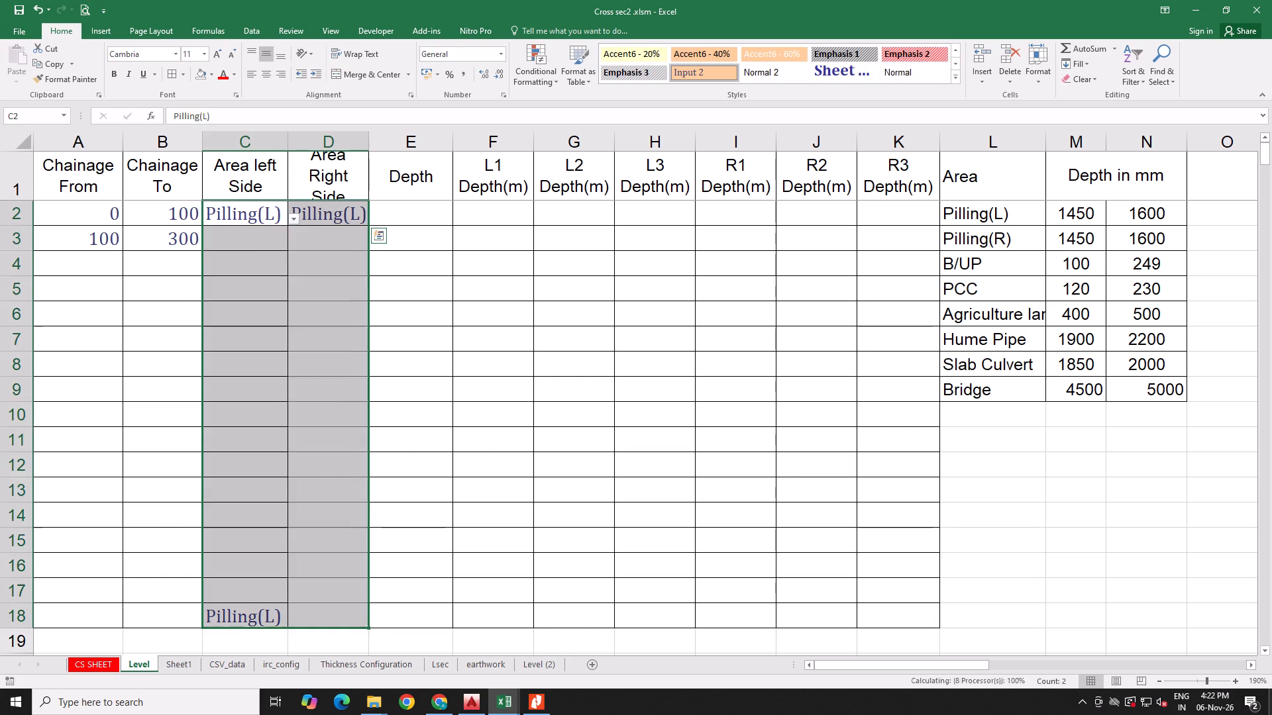
pyautogui.click(496, 431)
# Clear the copied Pilling(L) entries from C3:D18 in both area columns.
pyautogui.moveTo(258, 237); pyautogui.dragTo(357, 614)
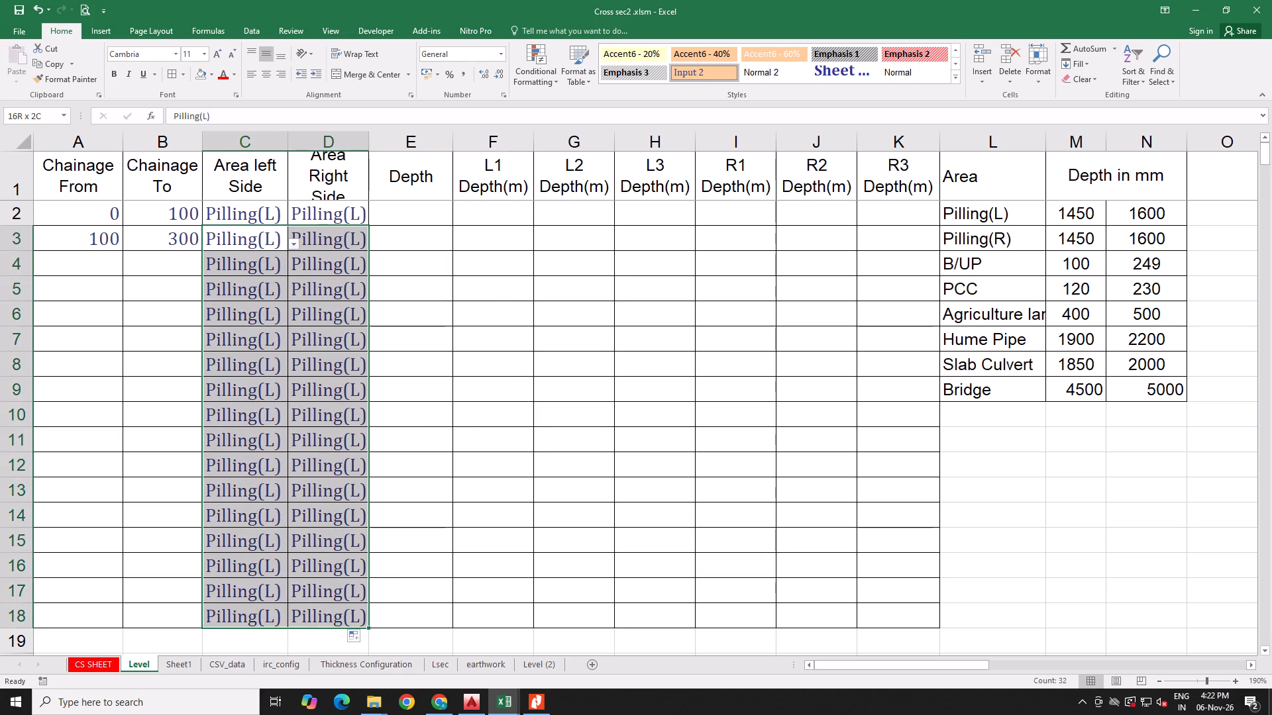
pyautogui.moveTo(357, 614); pyautogui.dragTo(358, 617)
pyautogui.press('Delete')
# Choose B/UP from the area dropdown in D2 under Area Right Side.
pyautogui.click(307, 212)
pyautogui.click(378, 220)
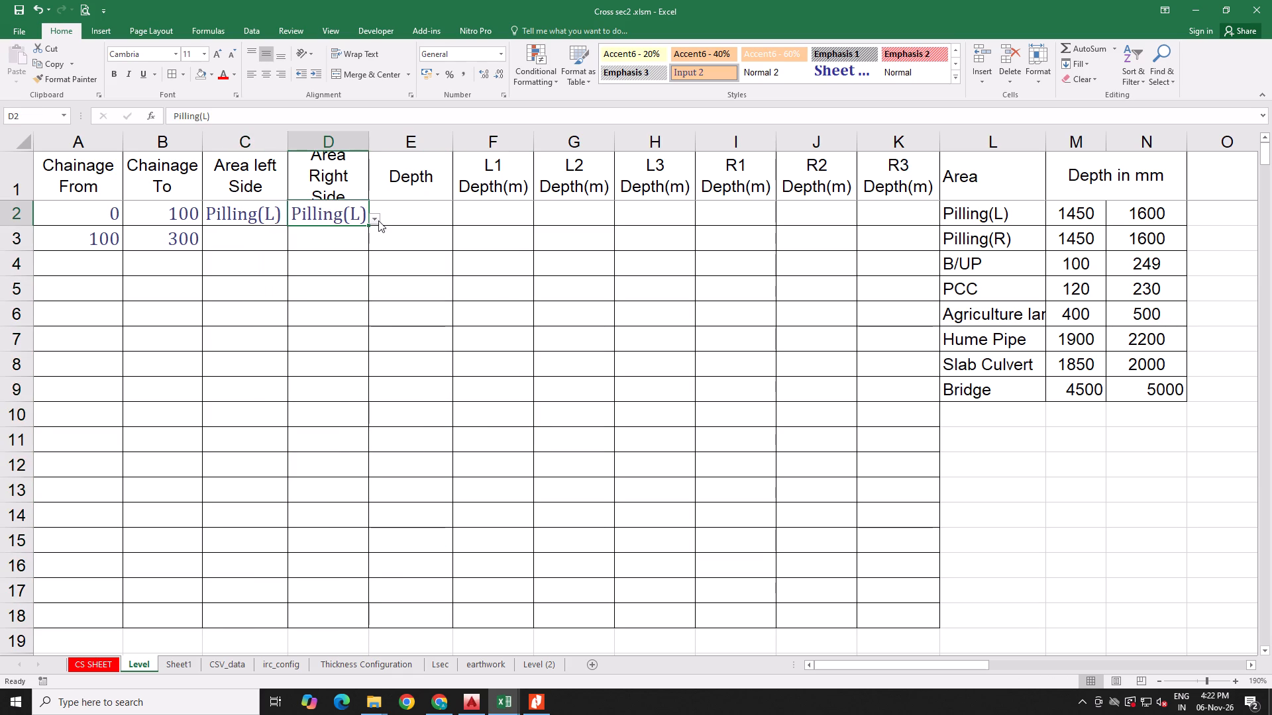
pyautogui.click(344, 261)
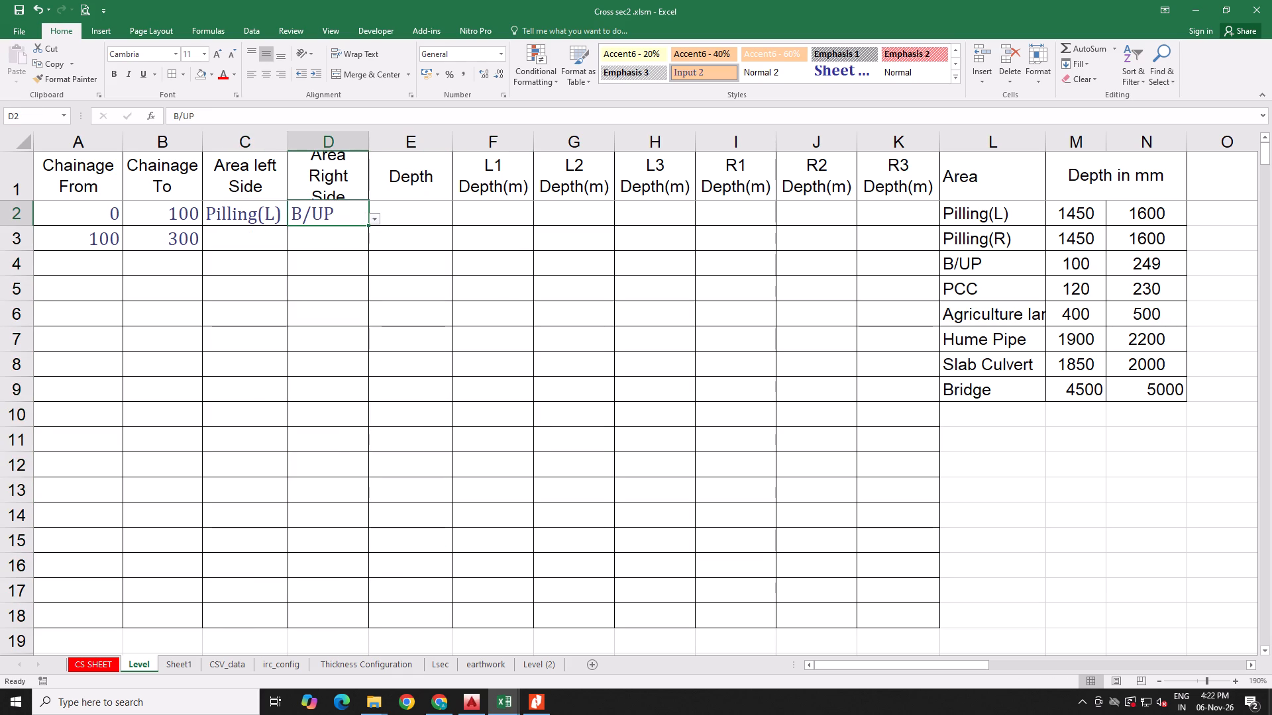
# Widen column D so the Area Right Side header fits on two lines.
pyautogui.moveTo(368, 142); pyautogui.dragTo(381, 146)
pyautogui.click(483, 288)
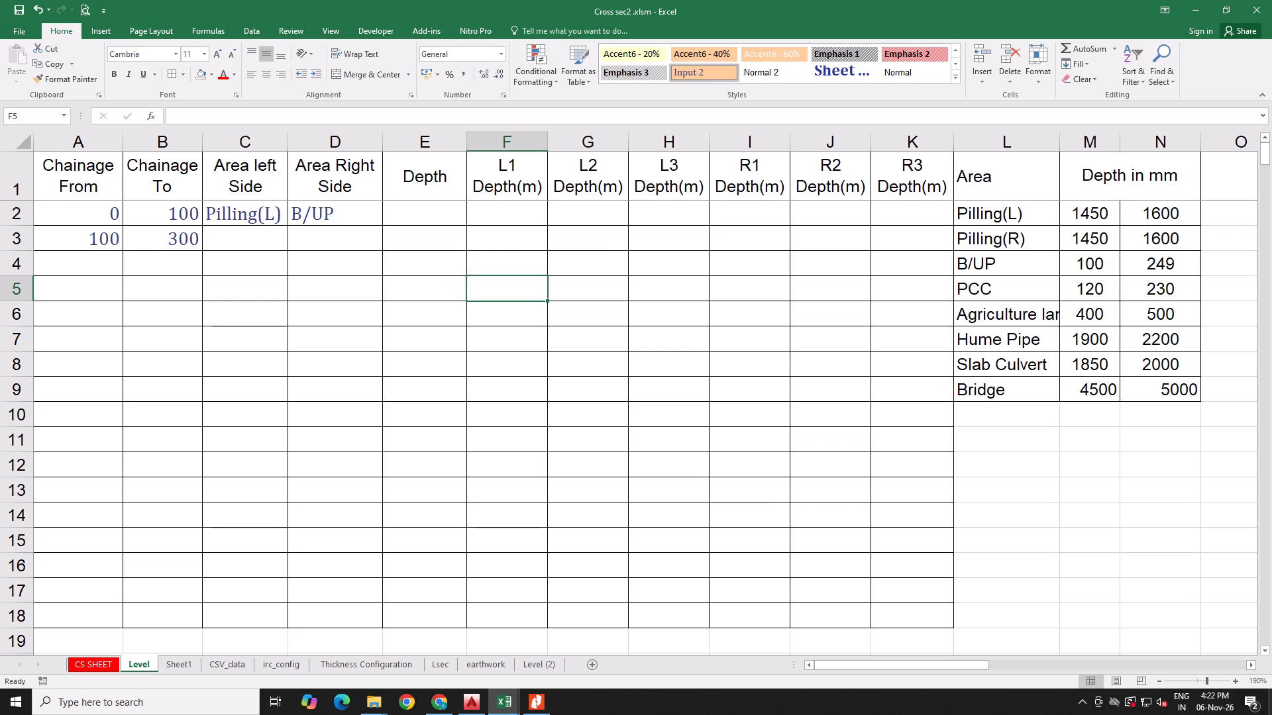
pyautogui.click(425, 207)
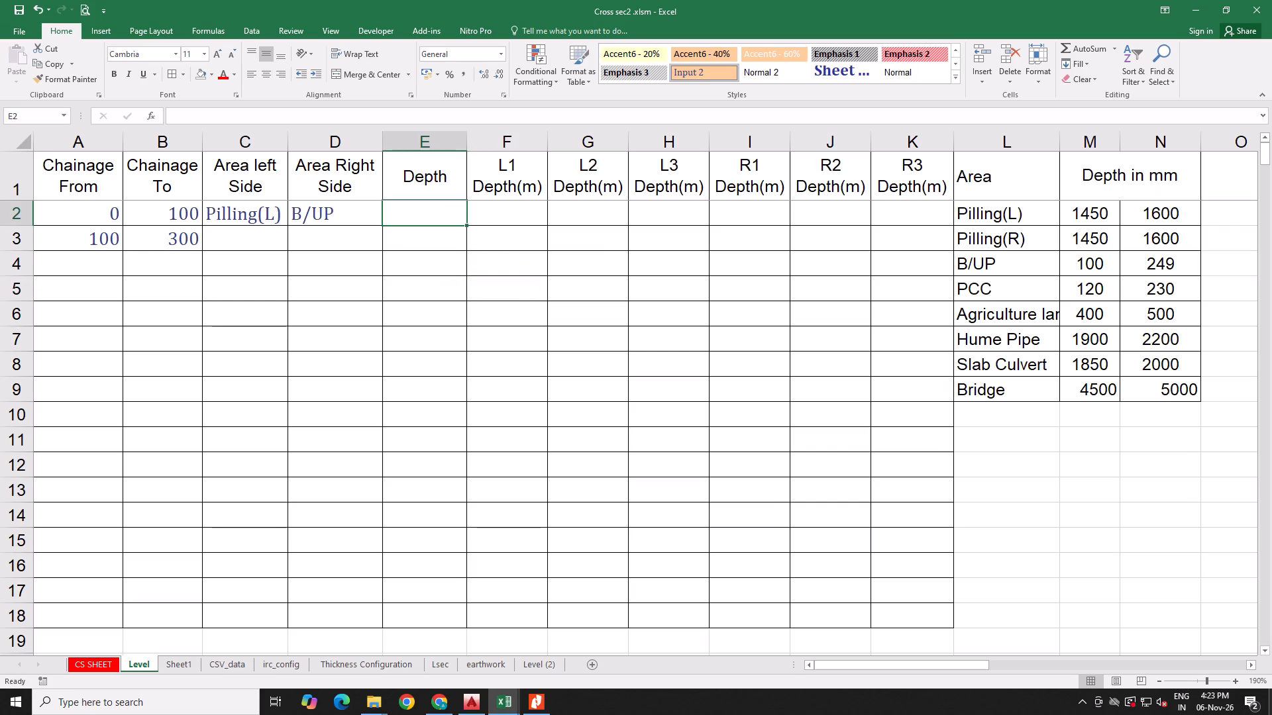
pyautogui.click(433, 191)
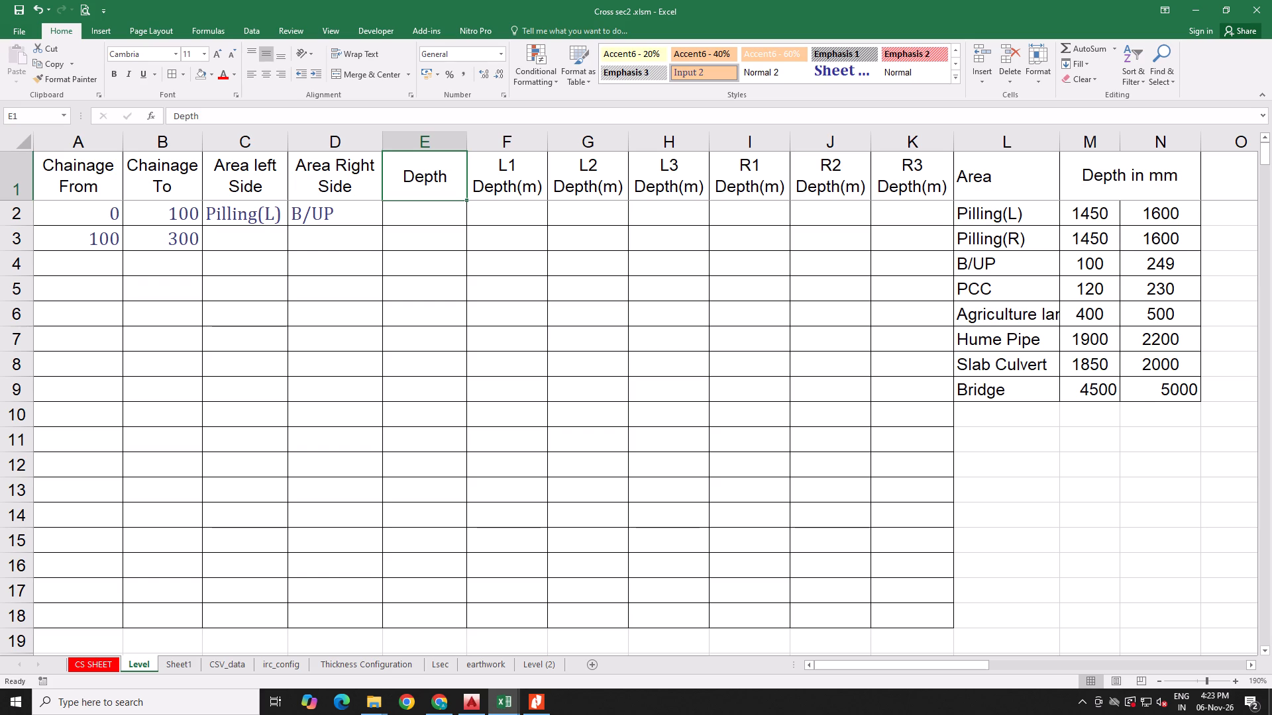
# Centre the depth values in M2:N9 and save the workbook.
pyautogui.moveTo(1087, 207); pyautogui.dragTo(1152, 389)
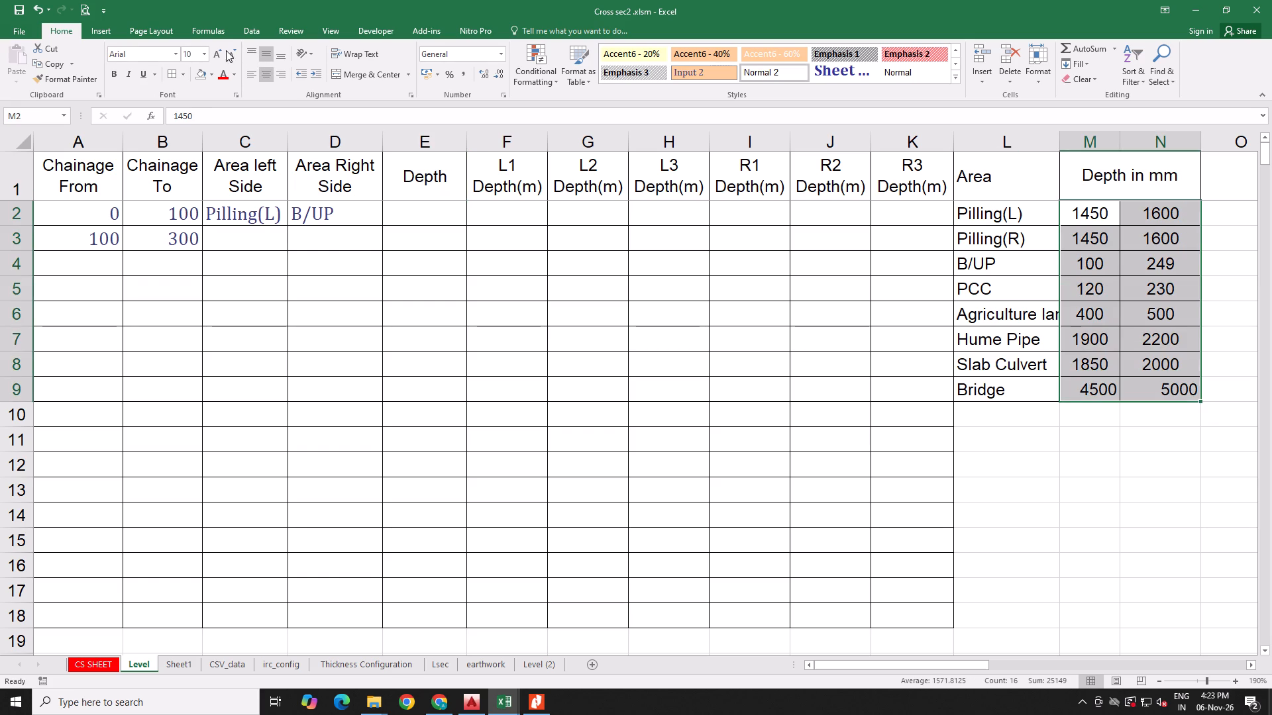
pyautogui.doubleClick(267, 75)
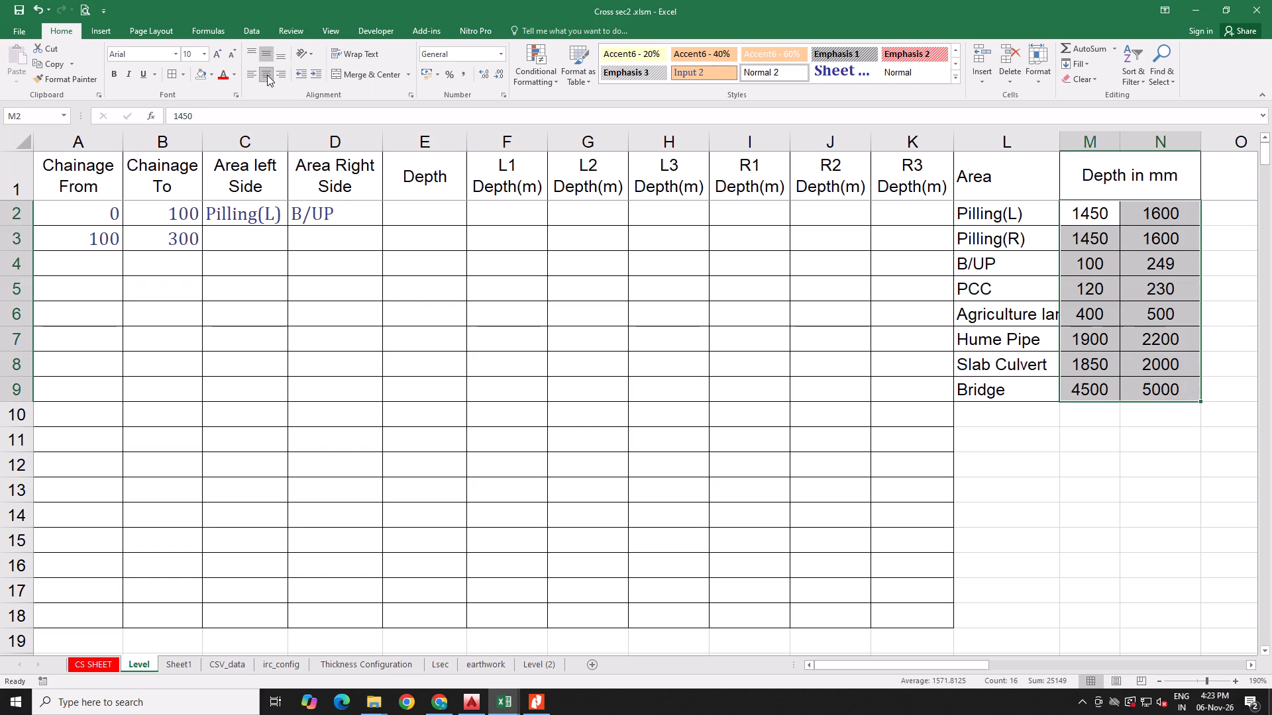
pyautogui.click(596, 322)
pyautogui.click(23, 7)
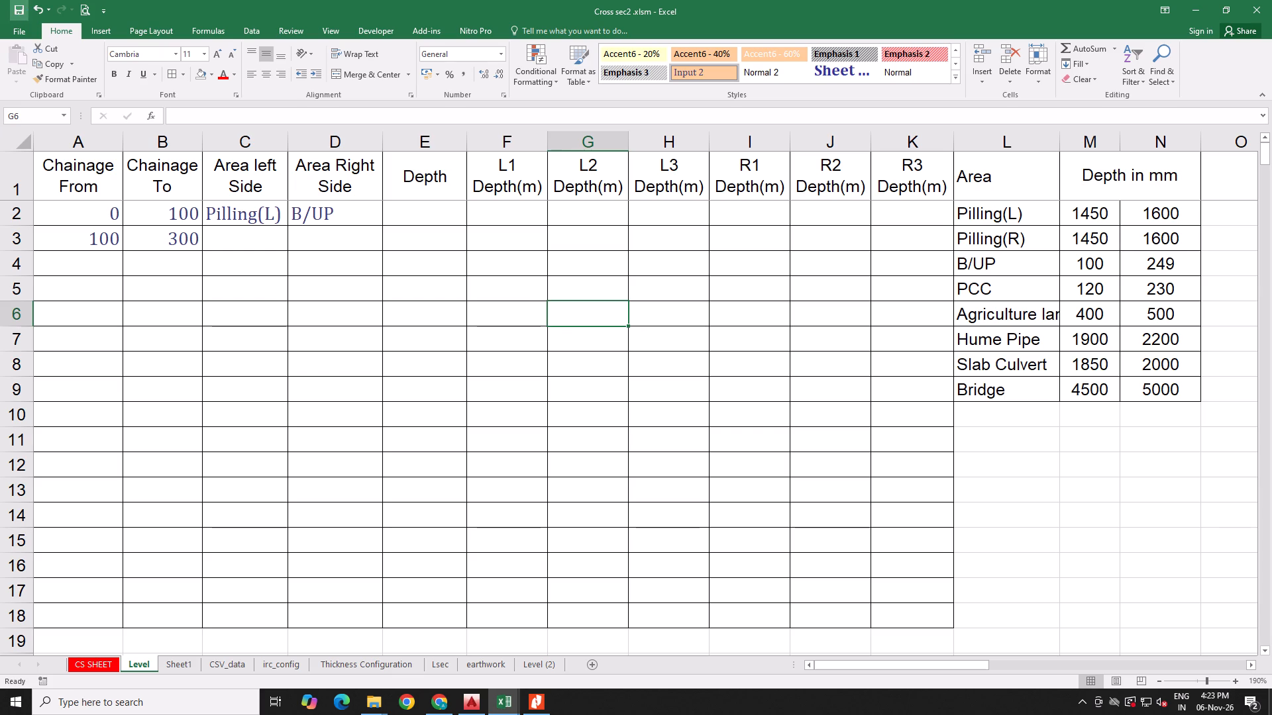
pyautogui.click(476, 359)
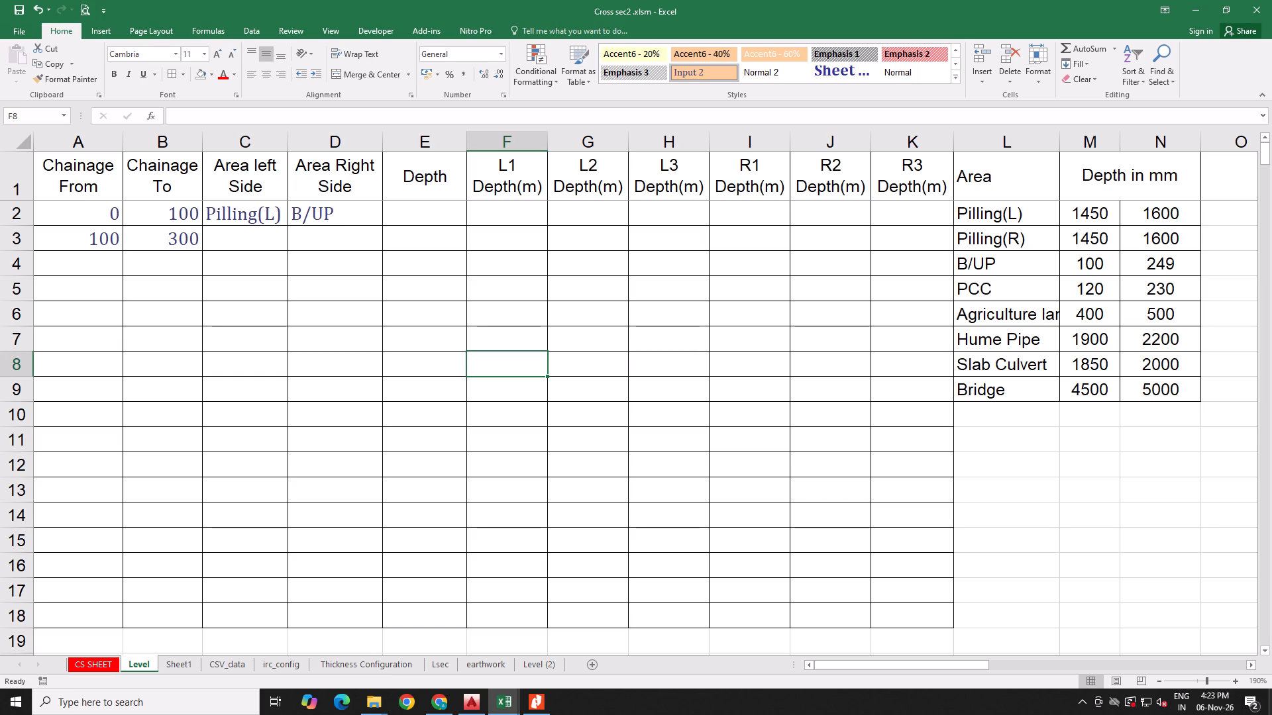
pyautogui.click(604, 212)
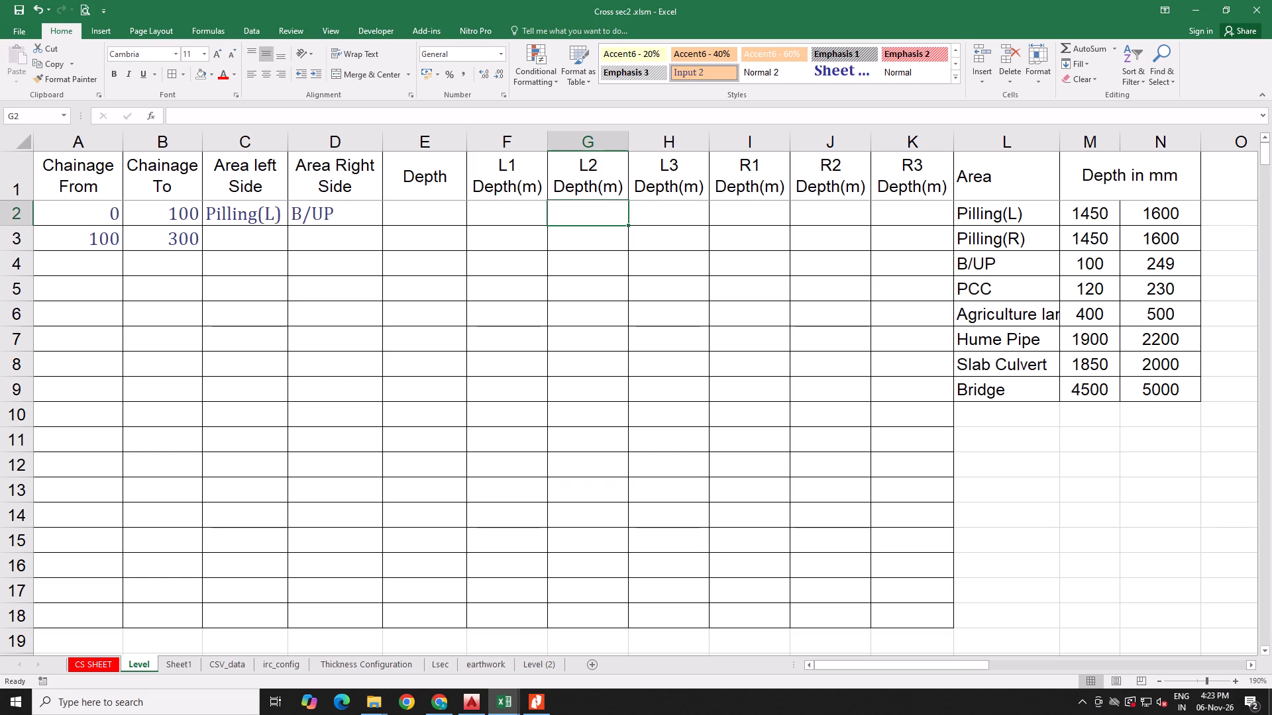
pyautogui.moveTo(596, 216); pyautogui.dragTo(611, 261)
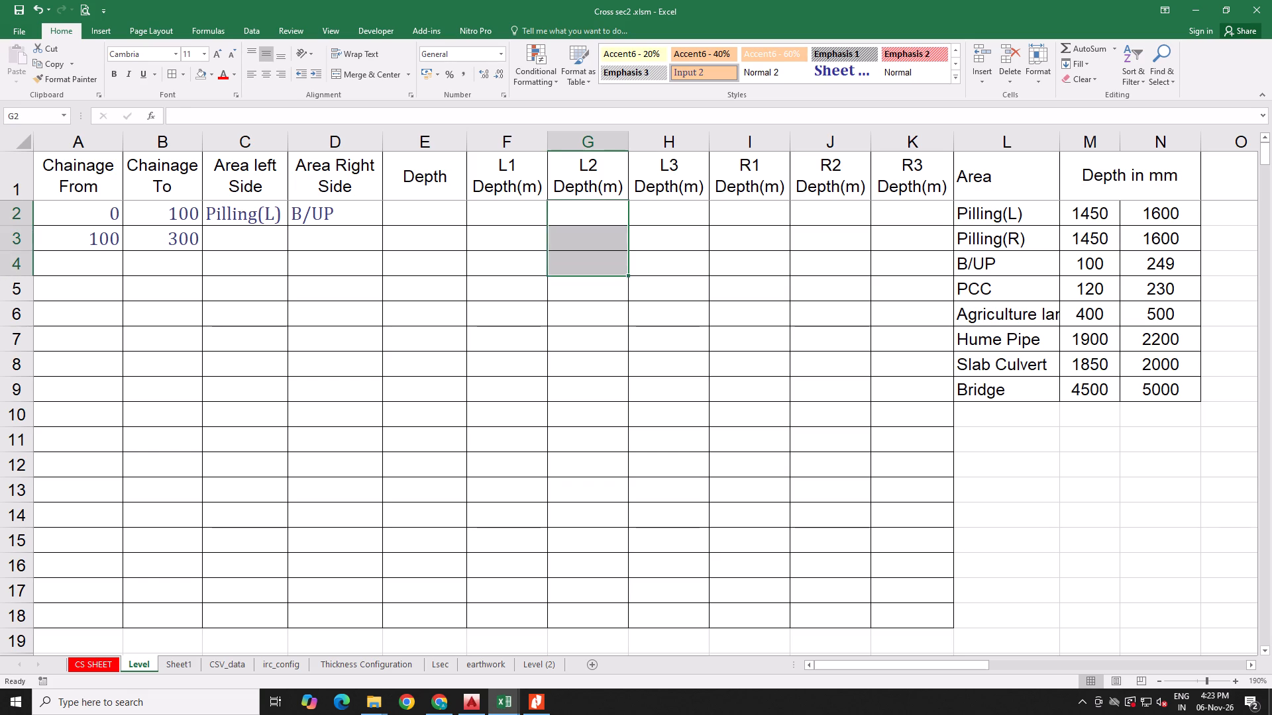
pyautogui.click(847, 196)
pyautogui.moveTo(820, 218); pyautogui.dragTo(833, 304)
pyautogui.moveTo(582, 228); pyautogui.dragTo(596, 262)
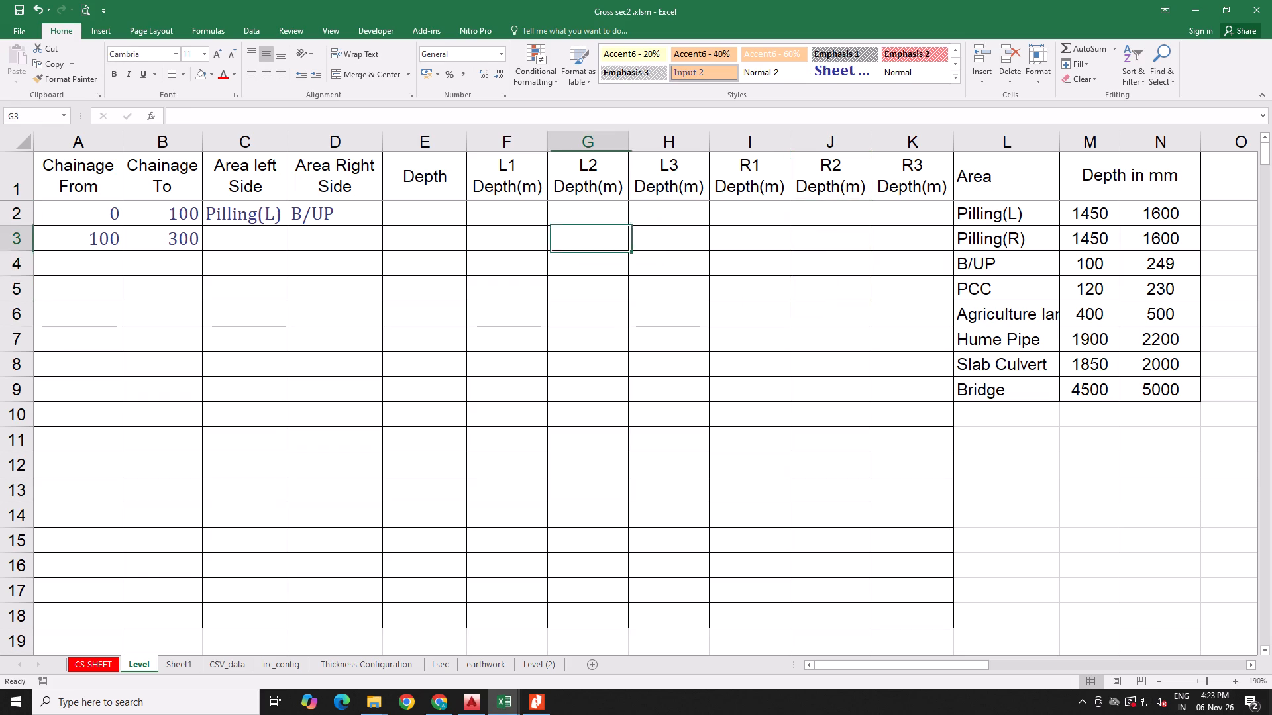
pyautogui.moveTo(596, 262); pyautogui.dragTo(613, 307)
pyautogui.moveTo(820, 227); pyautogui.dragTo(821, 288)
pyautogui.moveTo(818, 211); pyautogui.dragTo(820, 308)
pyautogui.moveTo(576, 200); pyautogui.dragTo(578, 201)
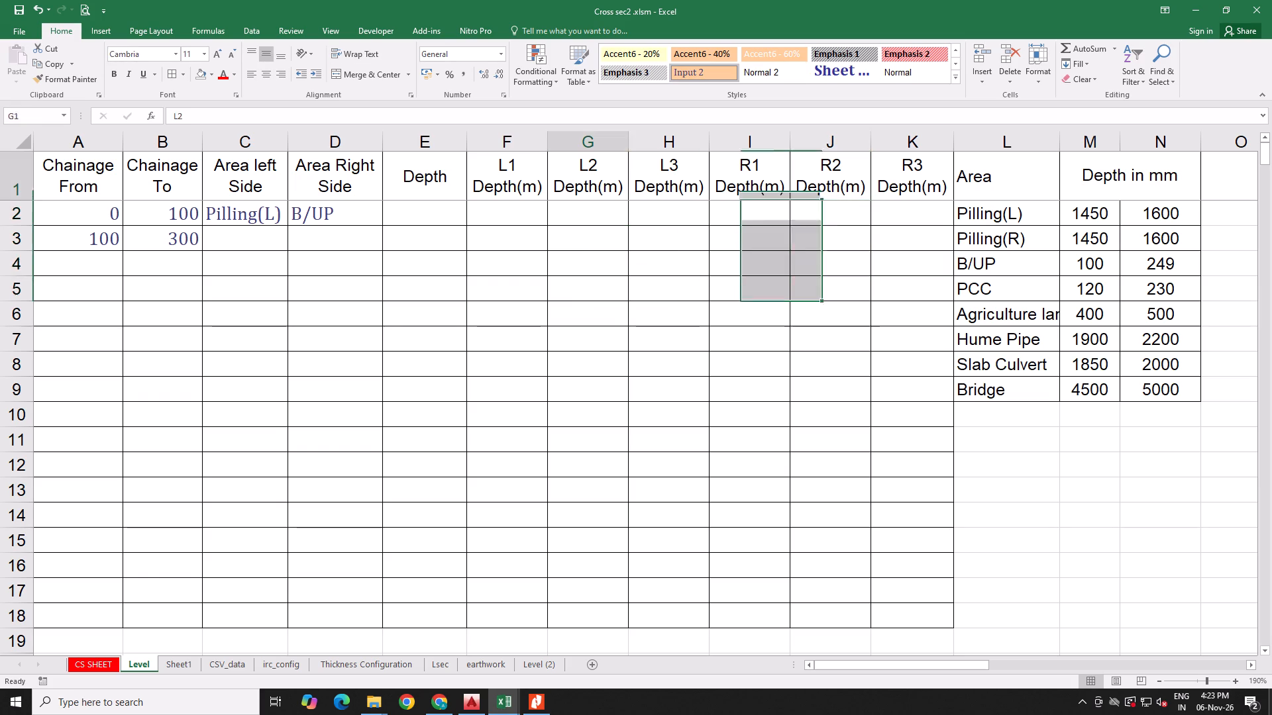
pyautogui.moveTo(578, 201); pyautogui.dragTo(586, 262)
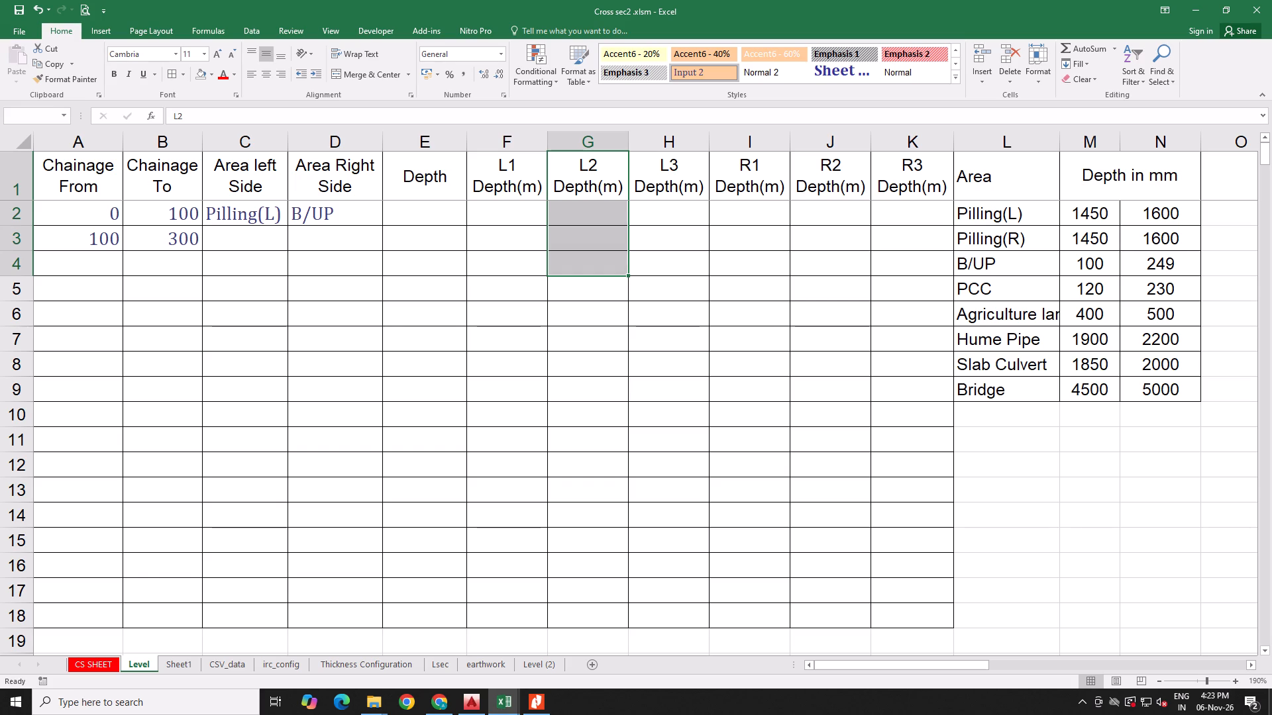
# Widen column L so the Agriculture land entry fits in full.
pyautogui.moveTo(1062, 140); pyautogui.dragTo(1073, 140)
pyautogui.moveTo(1073, 140); pyautogui.dragTo(1086, 140)
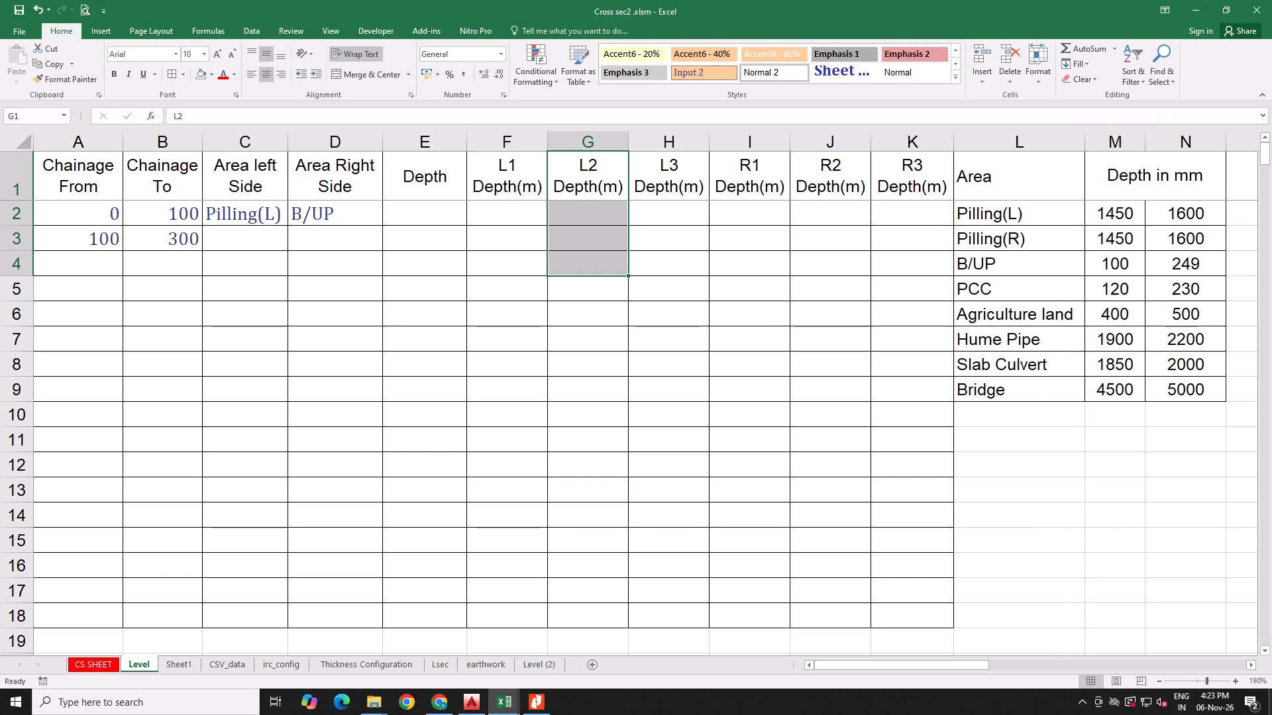
pyautogui.scroll(4, 972, 409)
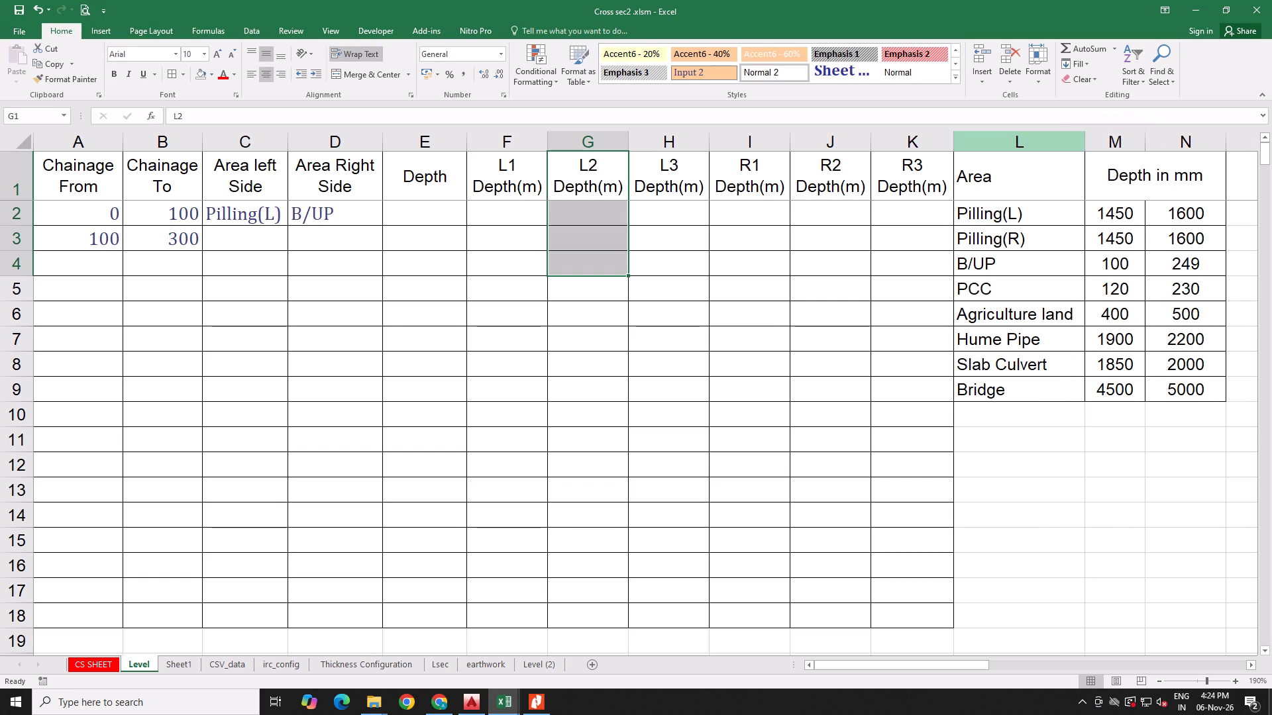
# Slightly narrow columns A, D and E to fit their Chainage From, Area Right Side and Depth headers.
pyautogui.moveTo(123, 146); pyautogui.dragTo(115, 144)
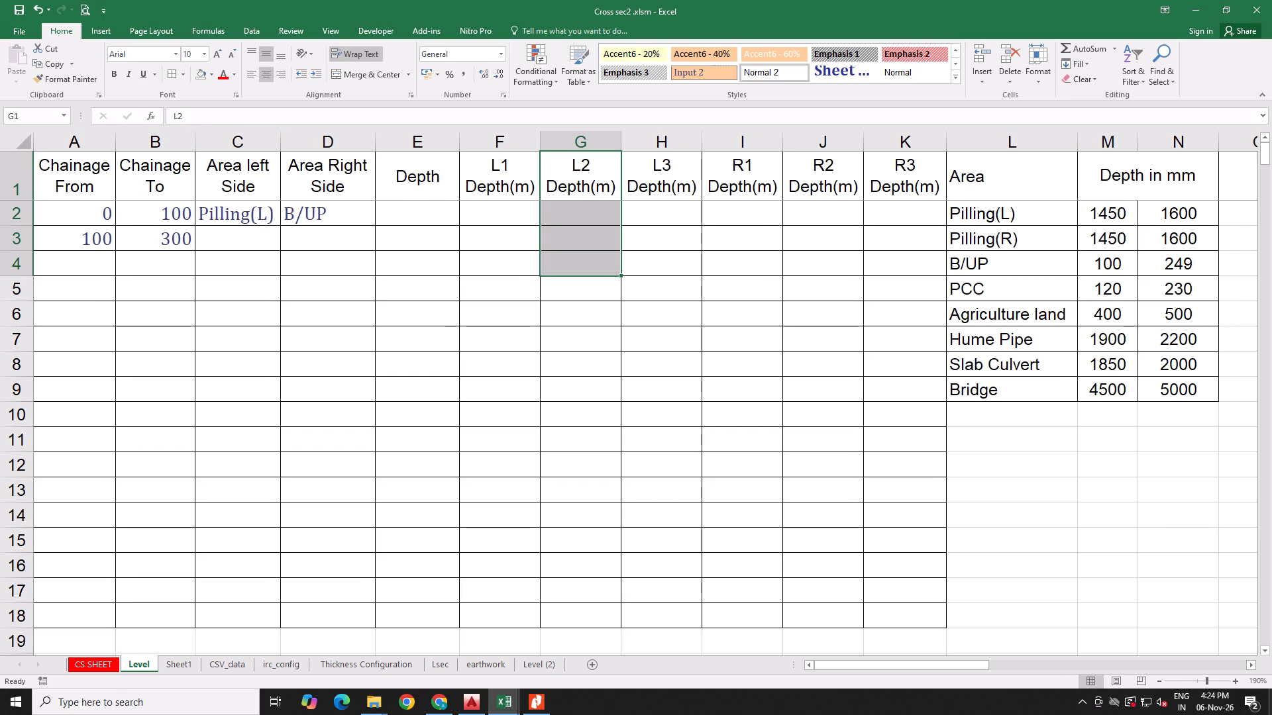
pyautogui.moveTo(376, 138); pyautogui.dragTo(370, 139)
pyautogui.click(369, 139)
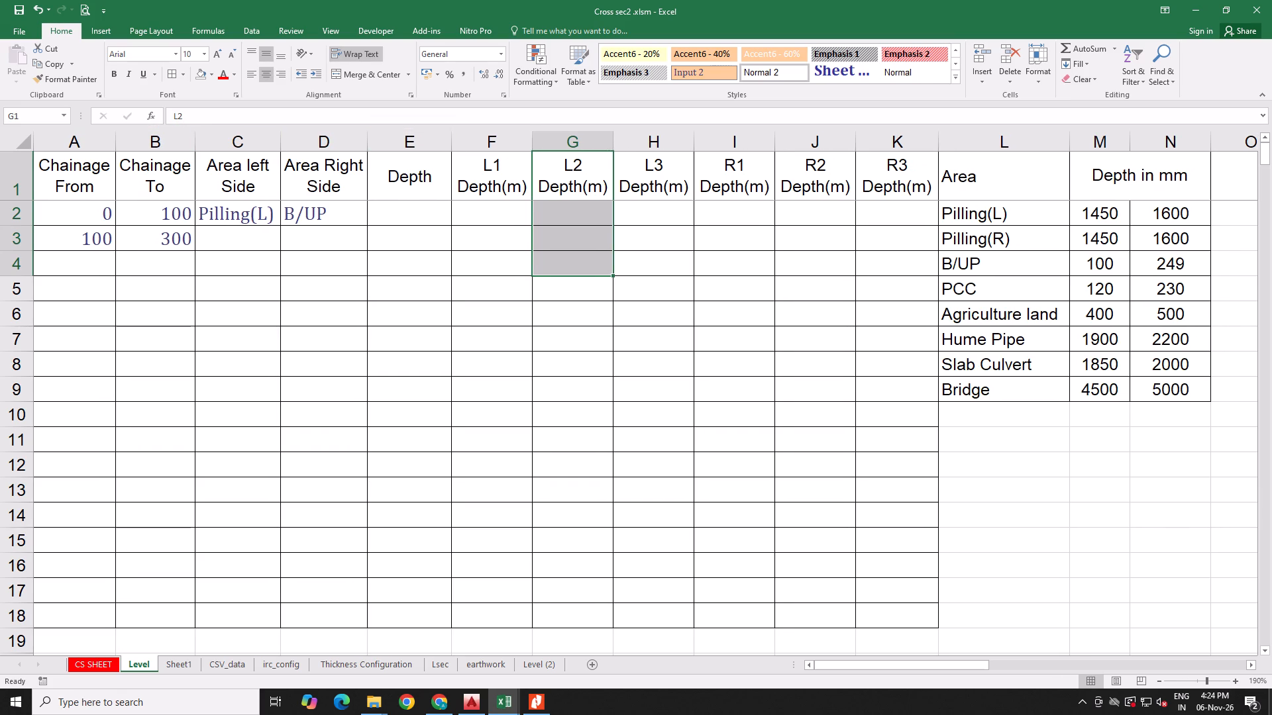
pyautogui.moveTo(451, 145); pyautogui.dragTo(437, 144)
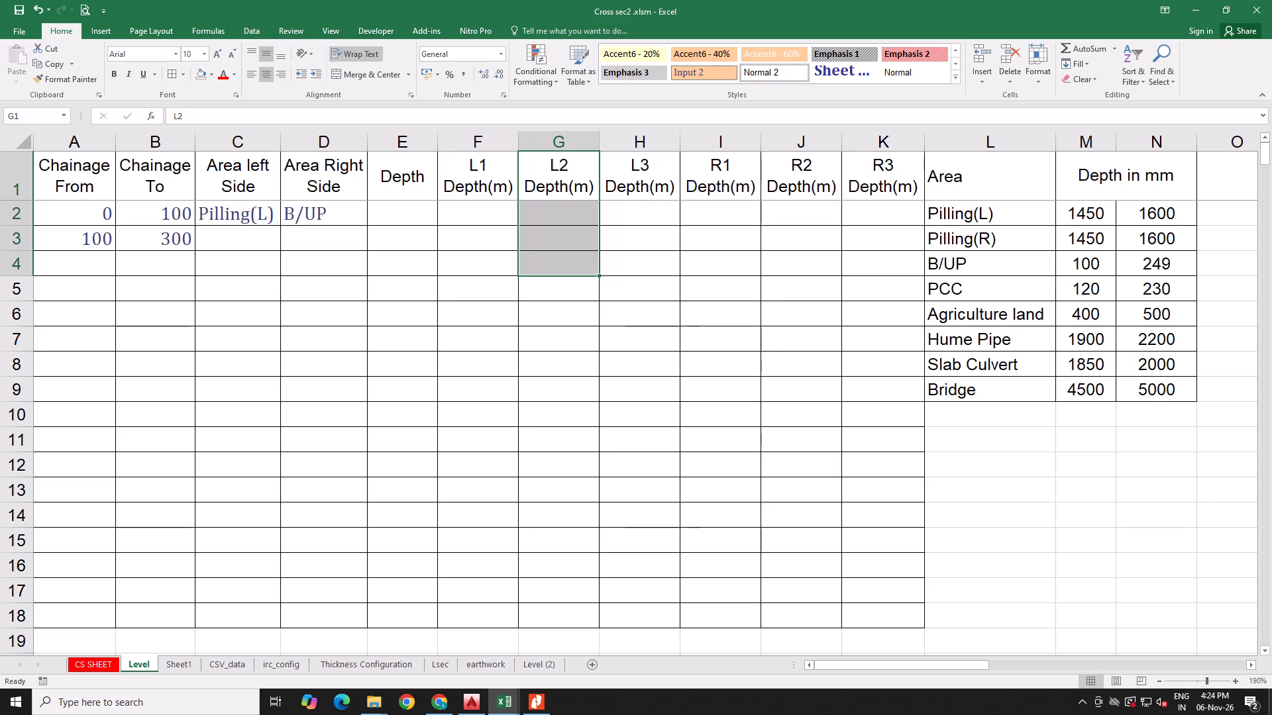
# Centre the chainage values in A2:B3.
pyautogui.click(209, 247)
pyautogui.moveTo(99, 218); pyautogui.dragTo(135, 240)
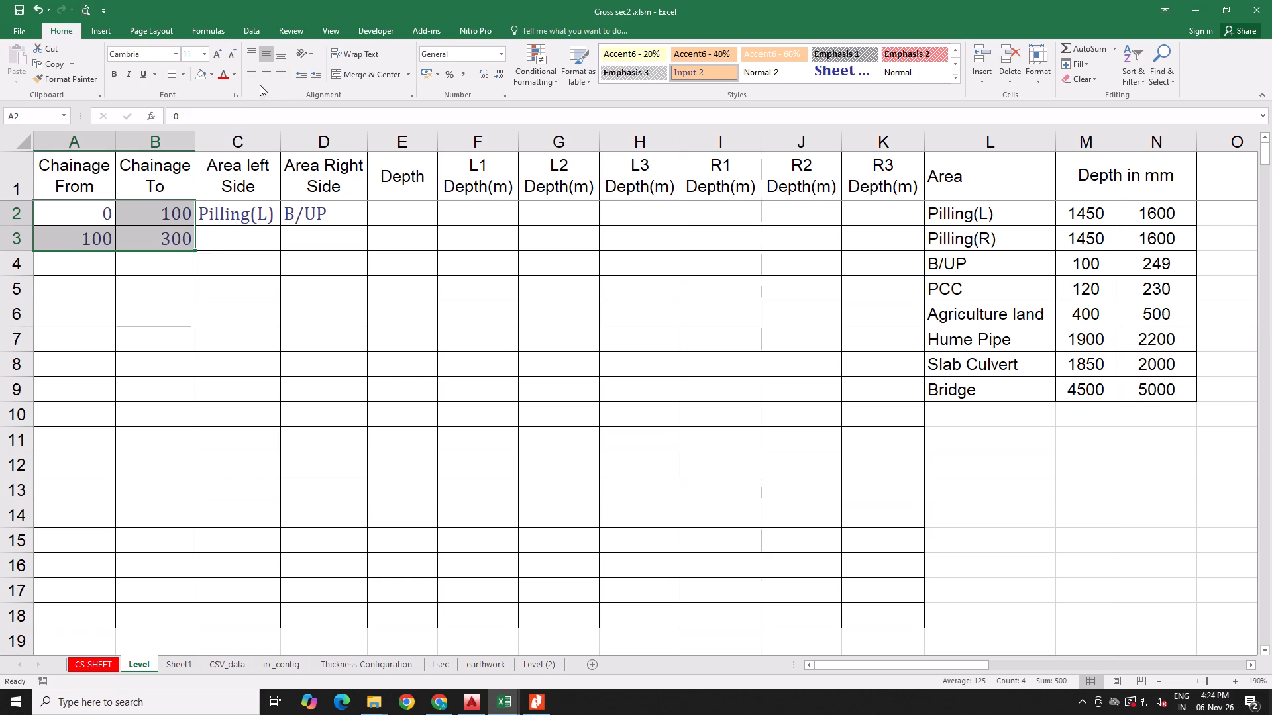
pyautogui.click(262, 77)
pyautogui.click(330, 258)
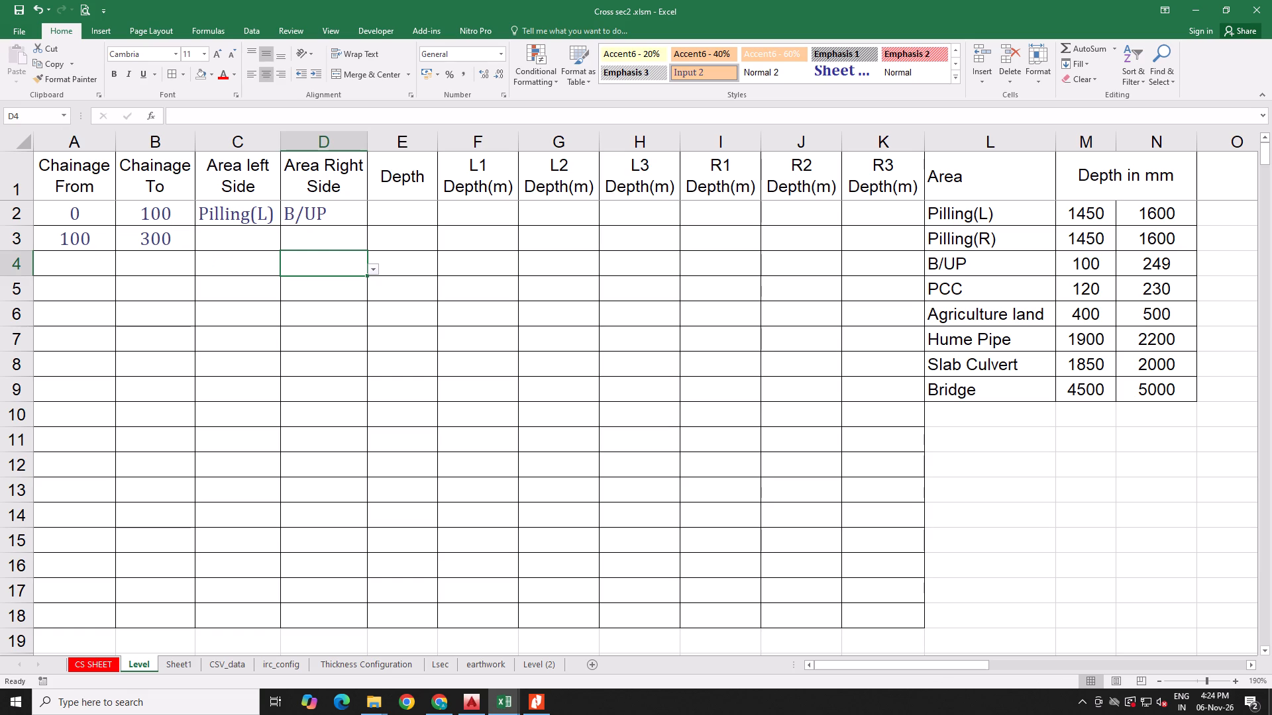
# Slightly narrow the L1 and L2 depth columns F and G, and tighten the Depth column E further.
pyautogui.click(243, 240)
pyautogui.click(270, 211)
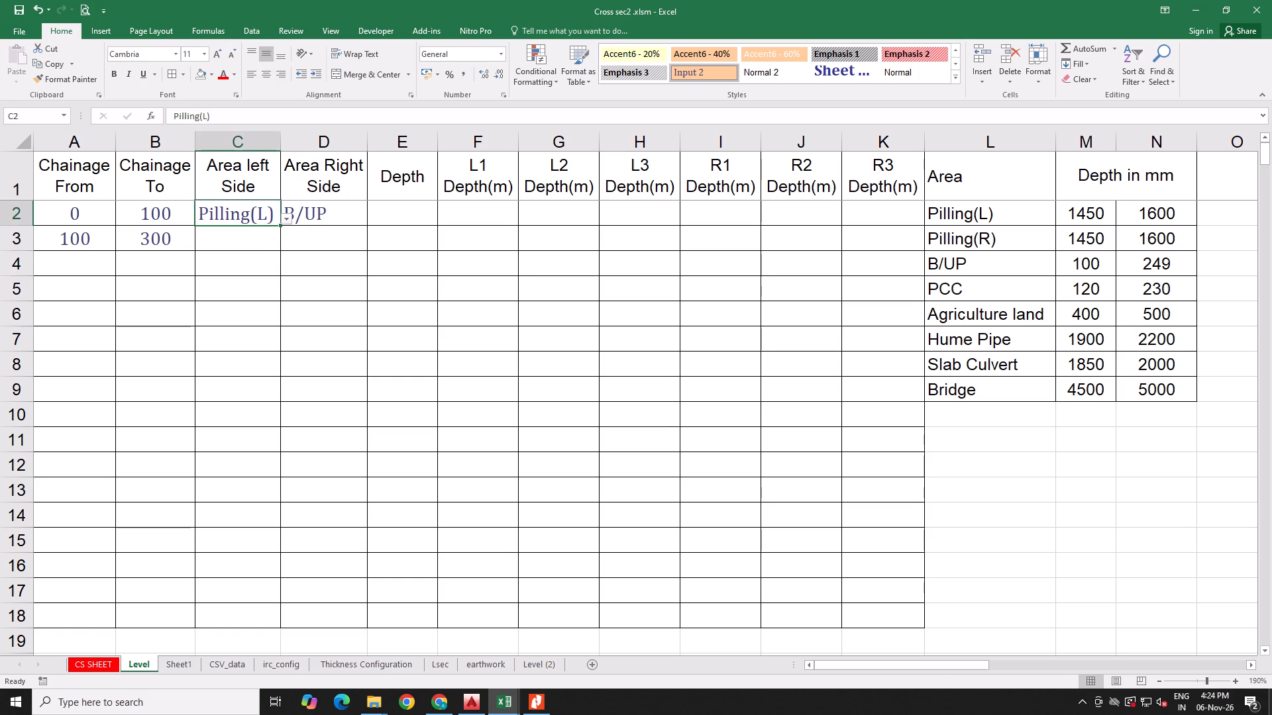
pyautogui.click(517, 141)
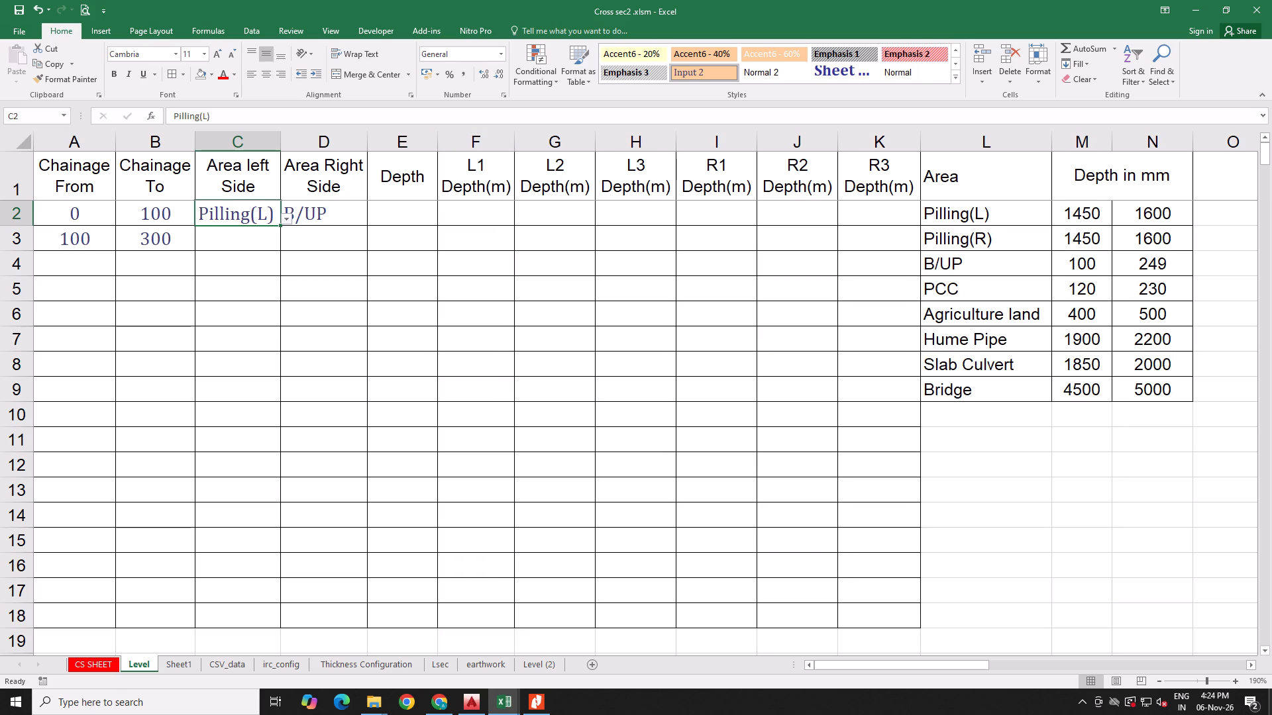
pyautogui.click(595, 134)
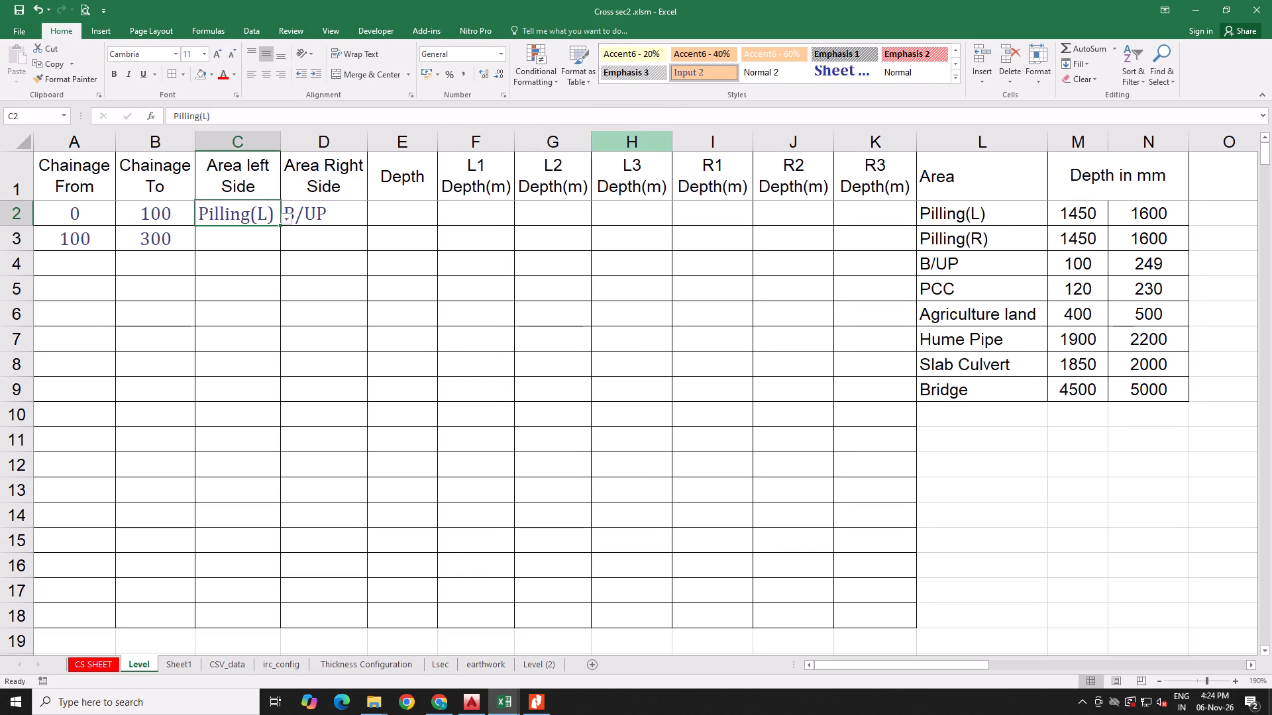
pyautogui.moveTo(443, 139); pyautogui.dragTo(431, 140)
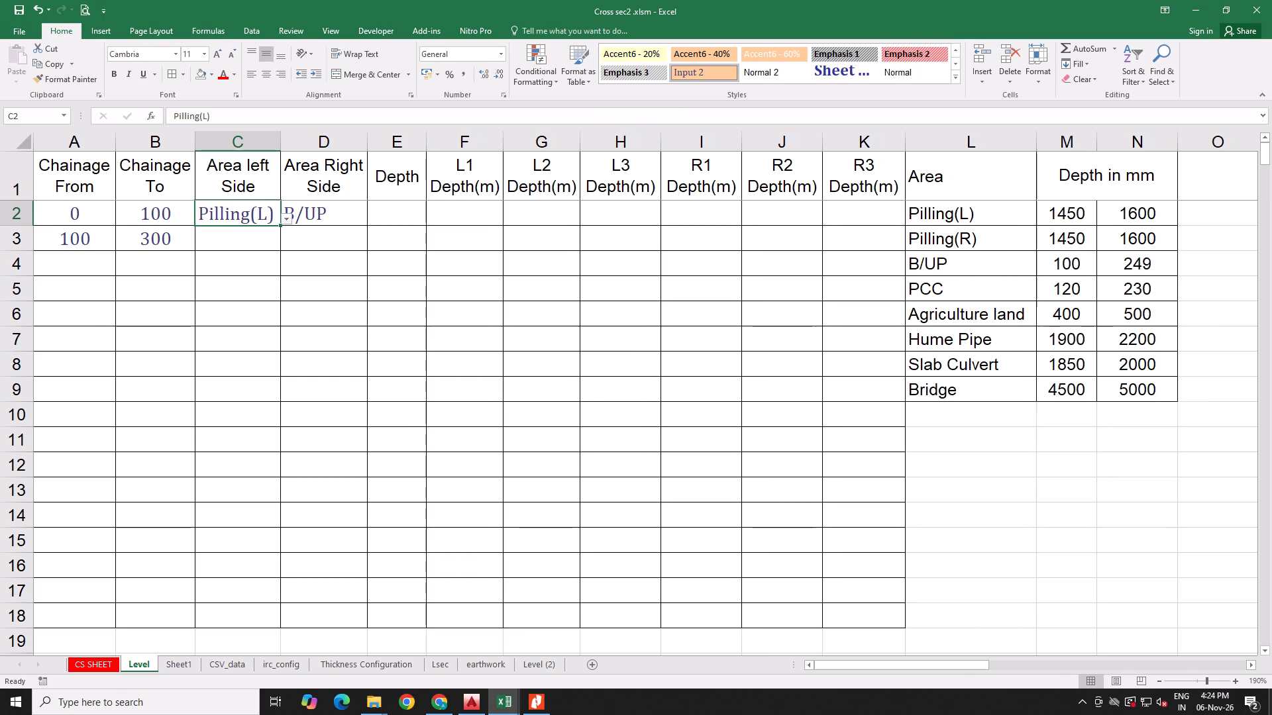
pyautogui.click(315, 238)
pyautogui.click(346, 203)
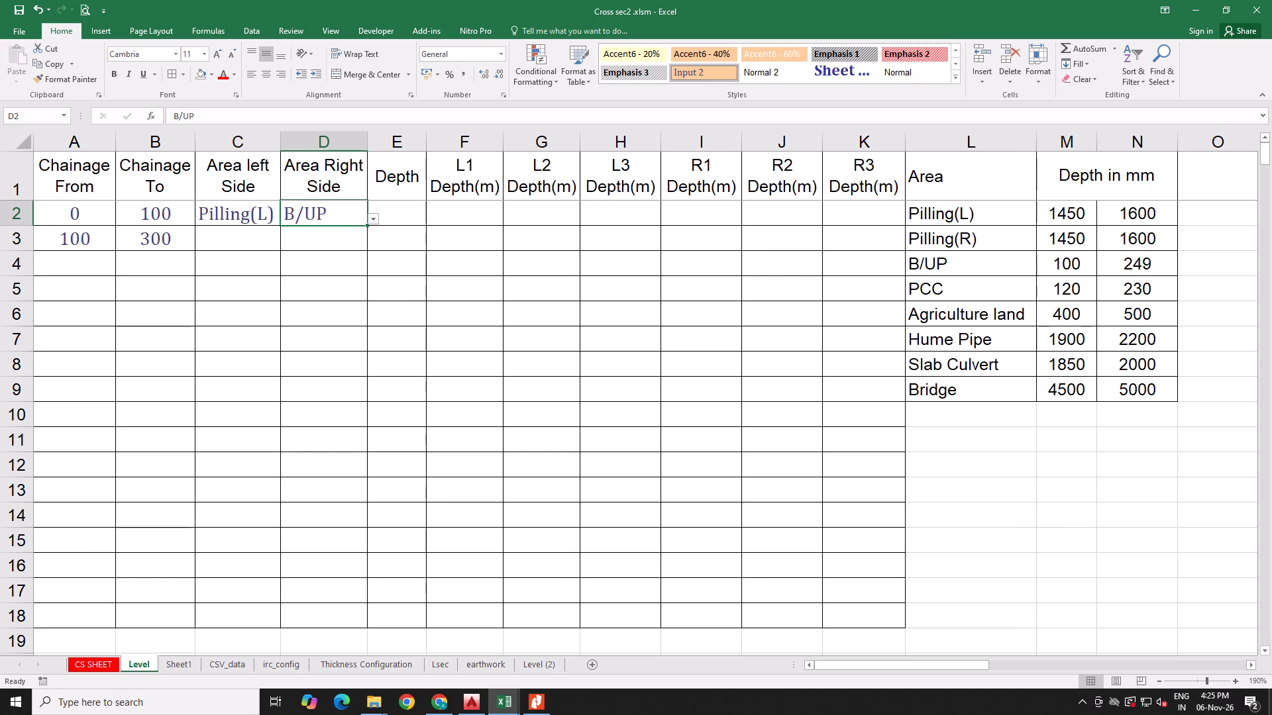
# Switch to Snipping Tool, capture the Level sheet from the window's title bar down to row 18, and copy the snip.
pyautogui.click(104, 714)
pyautogui.click(141, 449)
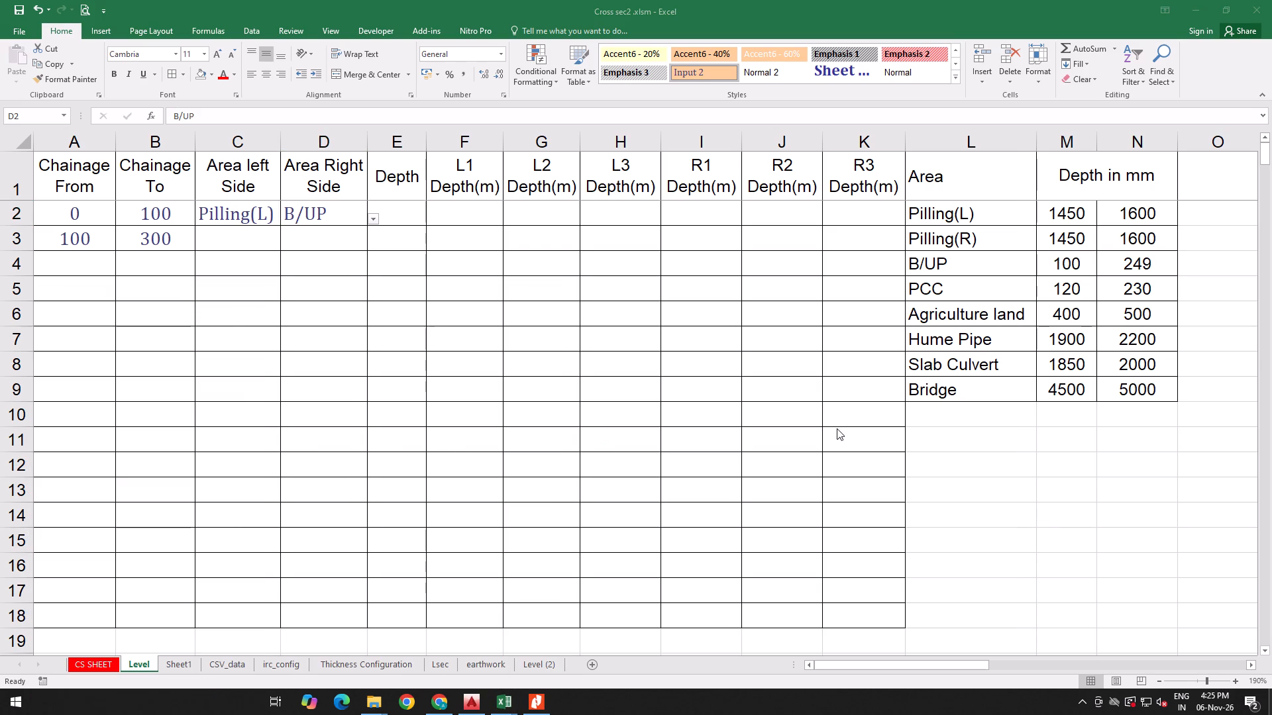
pyautogui.click(204, 290)
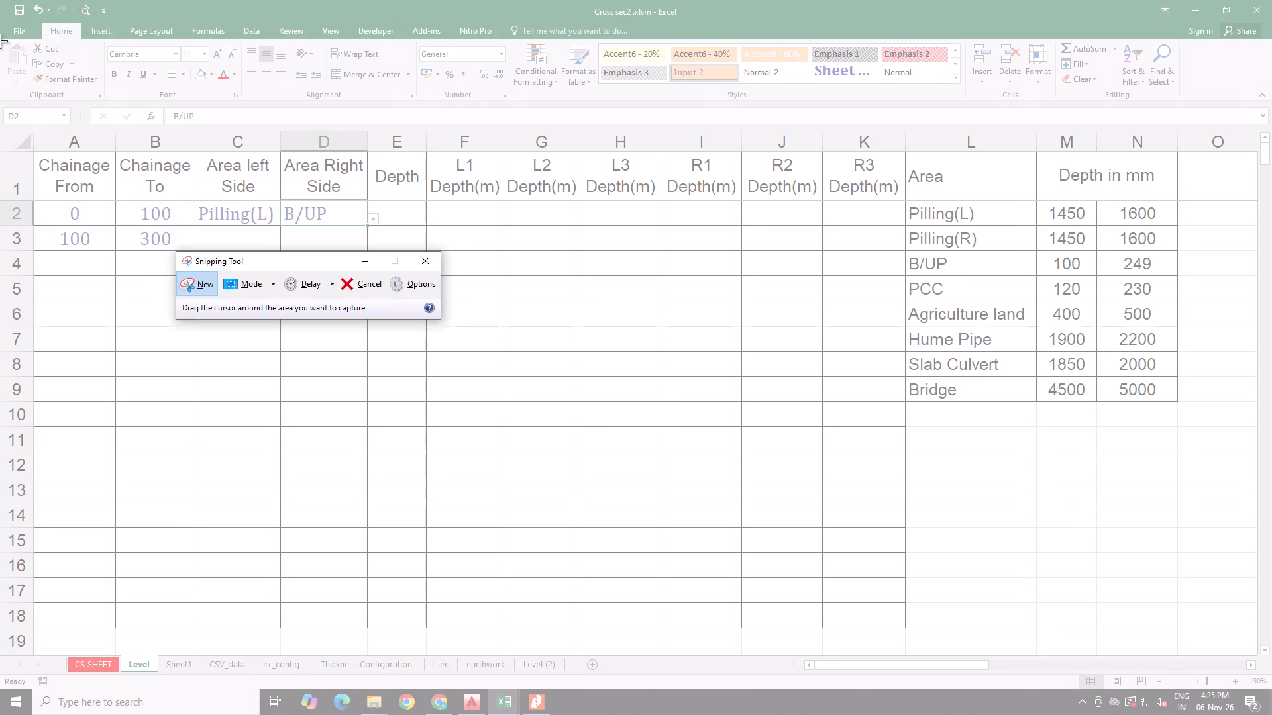
pyautogui.moveTo(6, 0); pyautogui.dragTo(1259, 645)
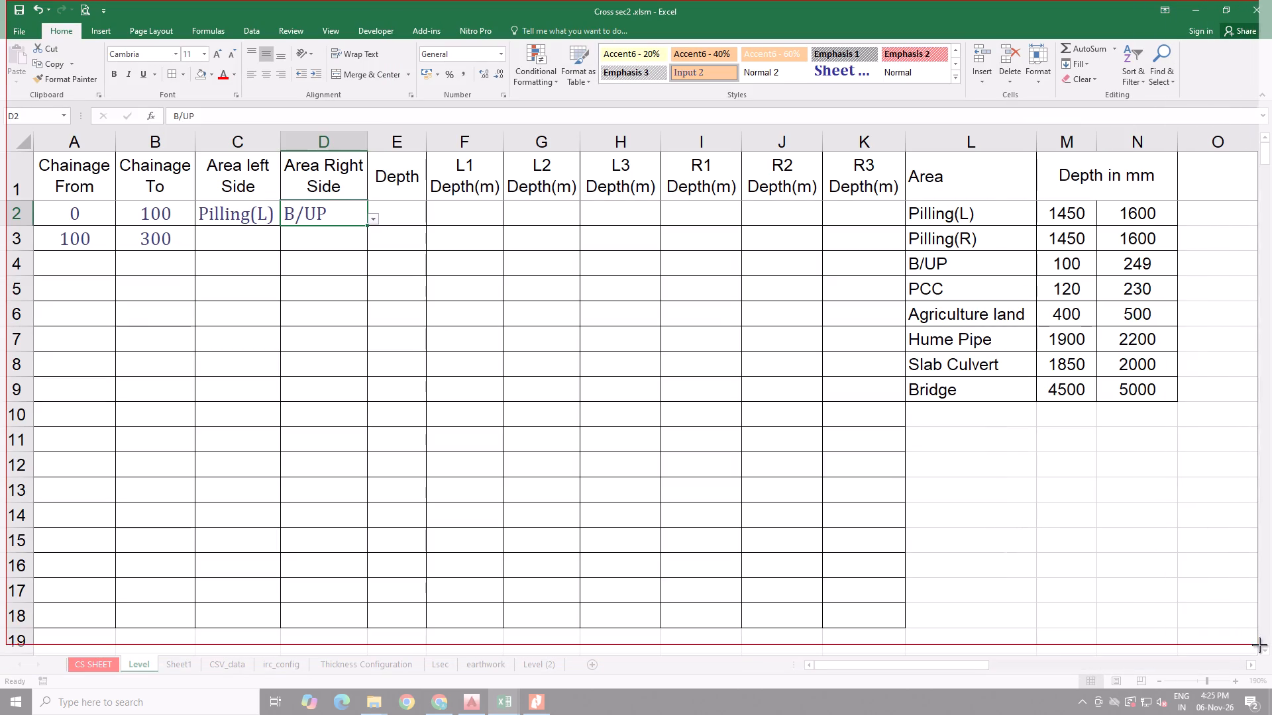
pyautogui.moveTo(1259, 645); pyautogui.dragTo(1257, 627)
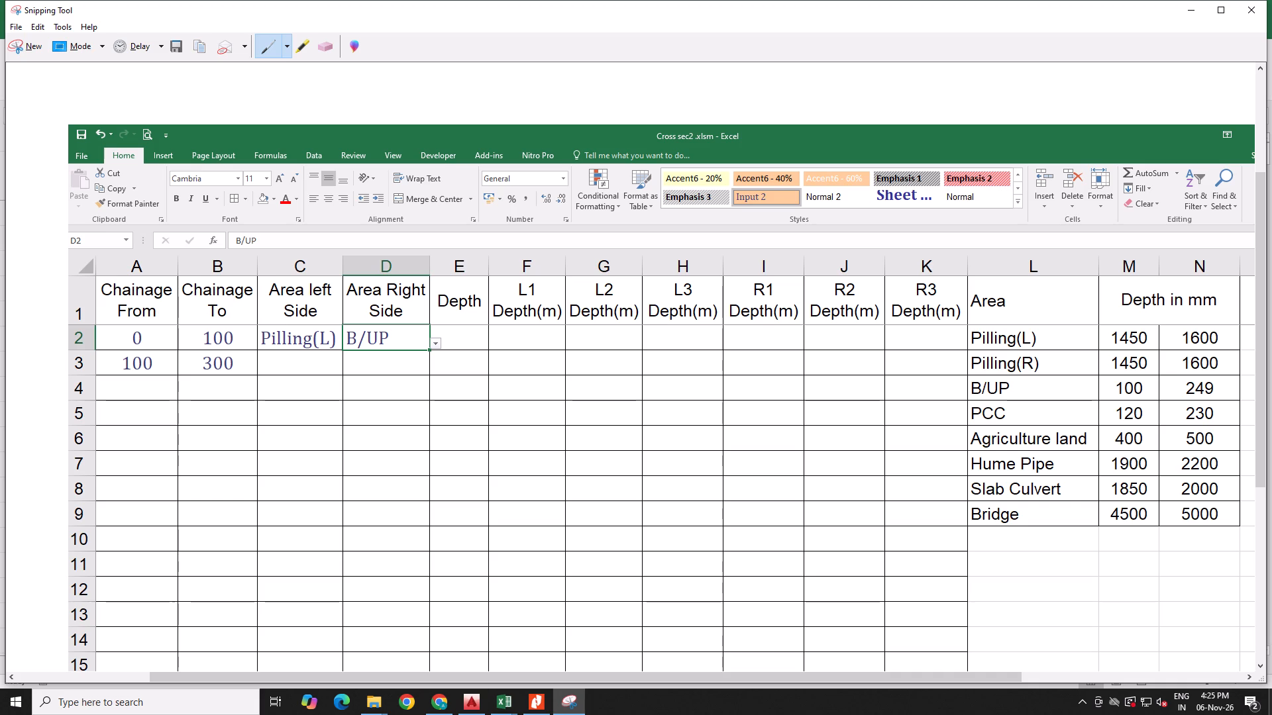
pyautogui.click(204, 45)
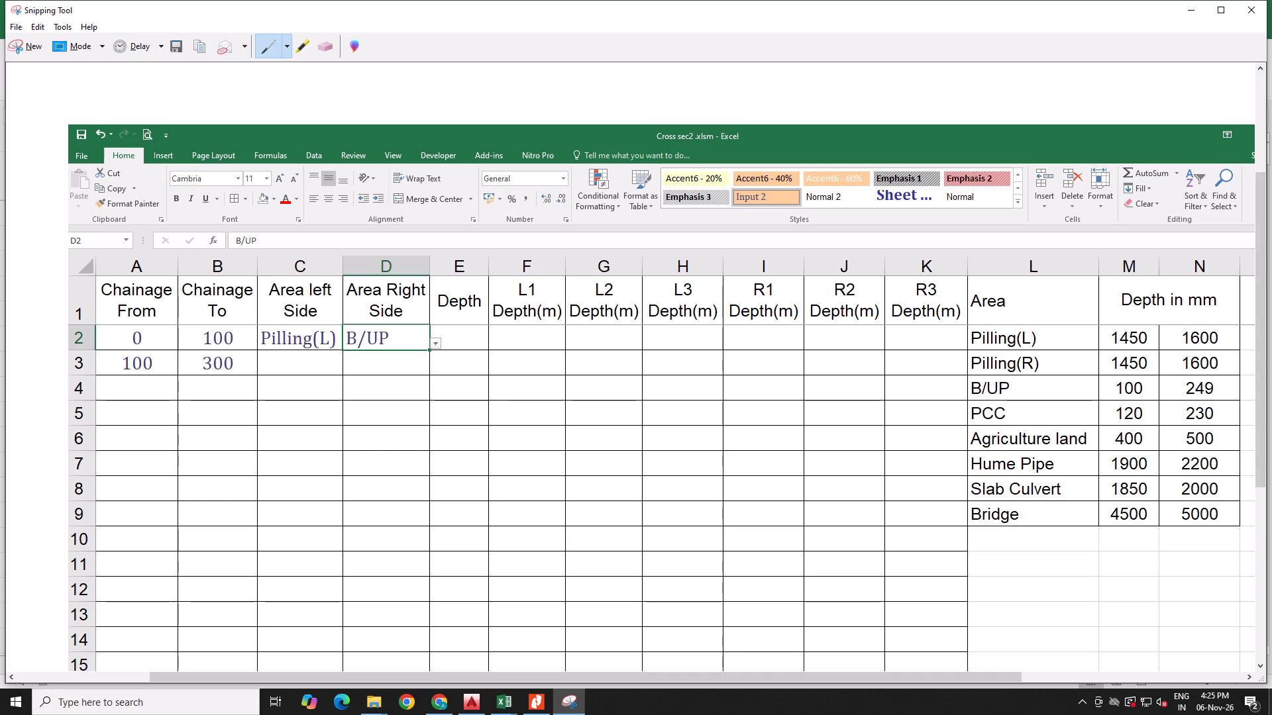